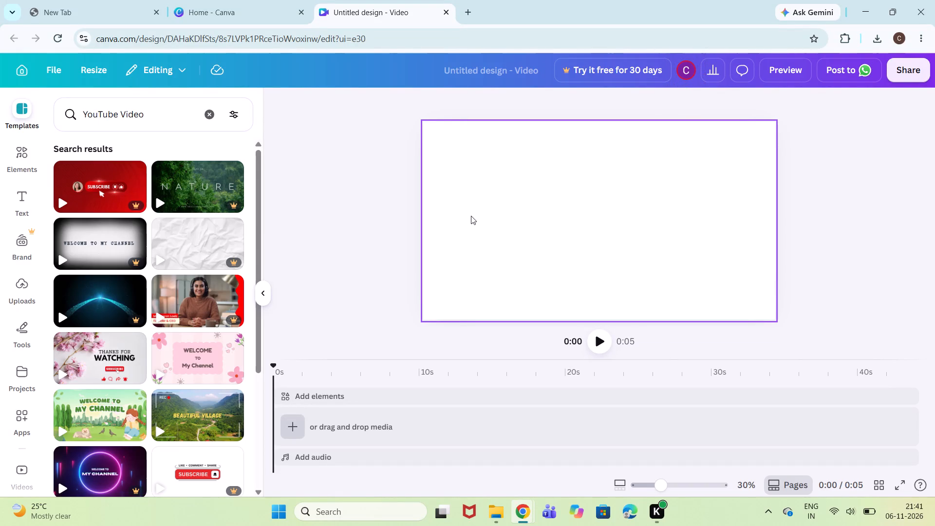
Open the Sketchy Flowers collection within the Graphics elements.
{"action": "left_click", "coordinate": [27, 150]}
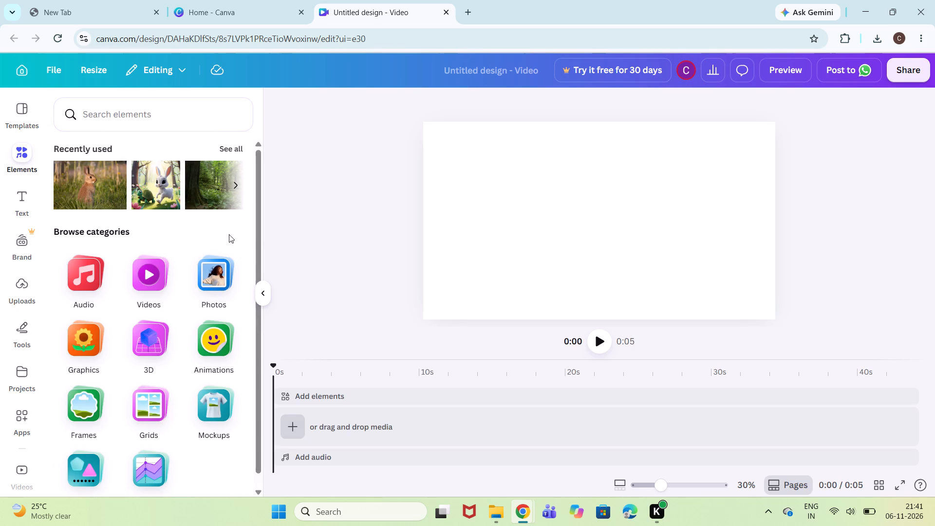
{"action": "left_click", "coordinate": [79, 332]}
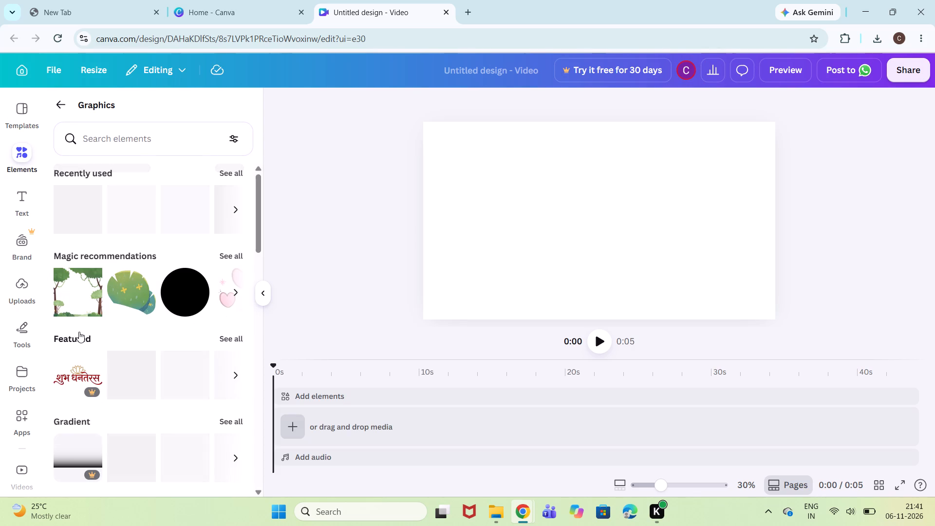
{"action": "scroll", "coordinate": [121, 407], "scroll_direction": "down", "scroll_amount": 1}
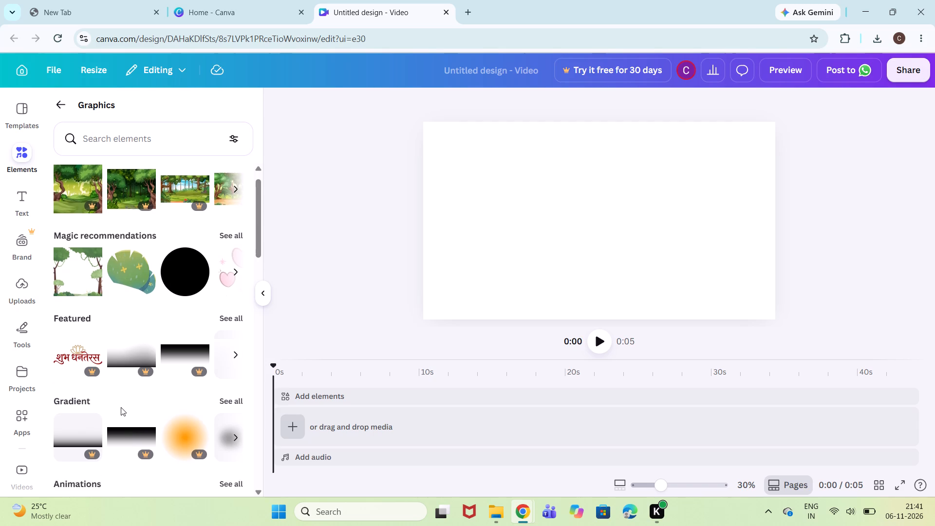
{"action": "scroll", "coordinate": [121, 407], "scroll_direction": "down", "scroll_amount": 6}
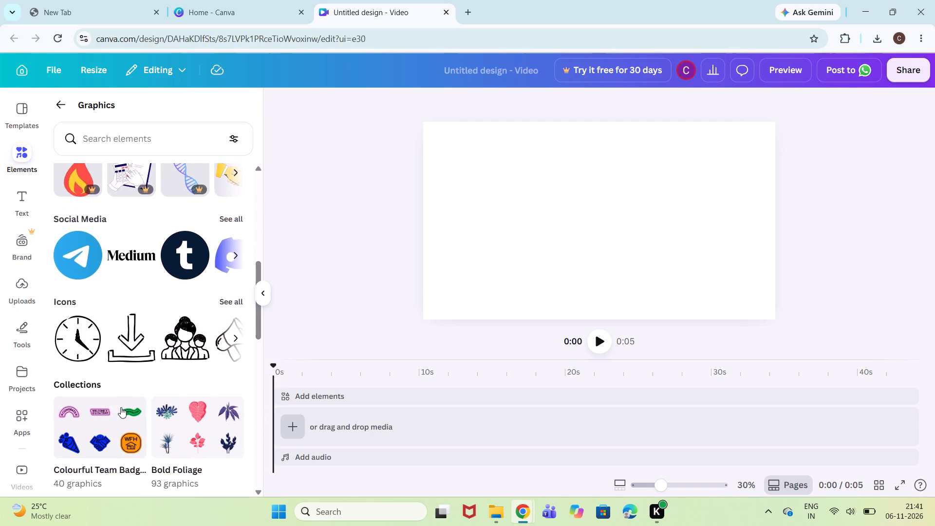
{"action": "scroll", "coordinate": [121, 407], "scroll_direction": "down", "scroll_amount": 5}
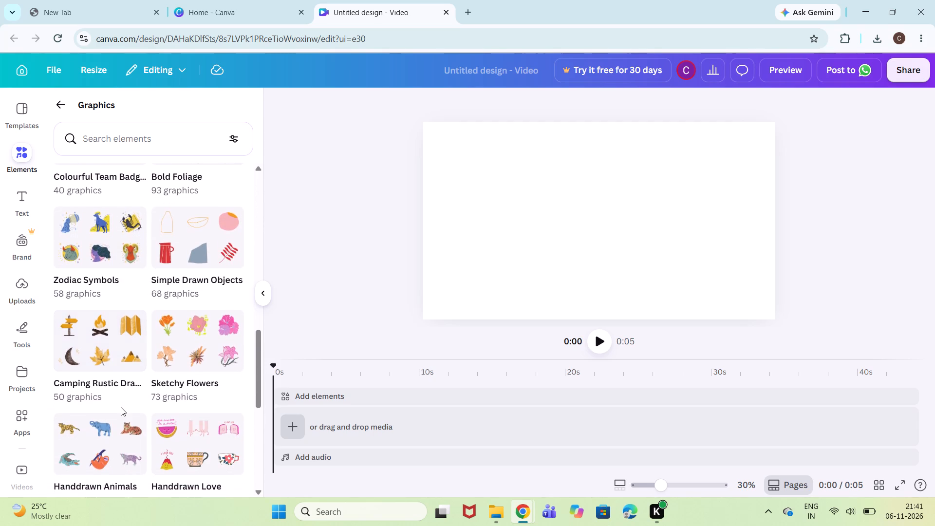
{"action": "scroll", "coordinate": [121, 407], "scroll_direction": "down", "scroll_amount": 1}
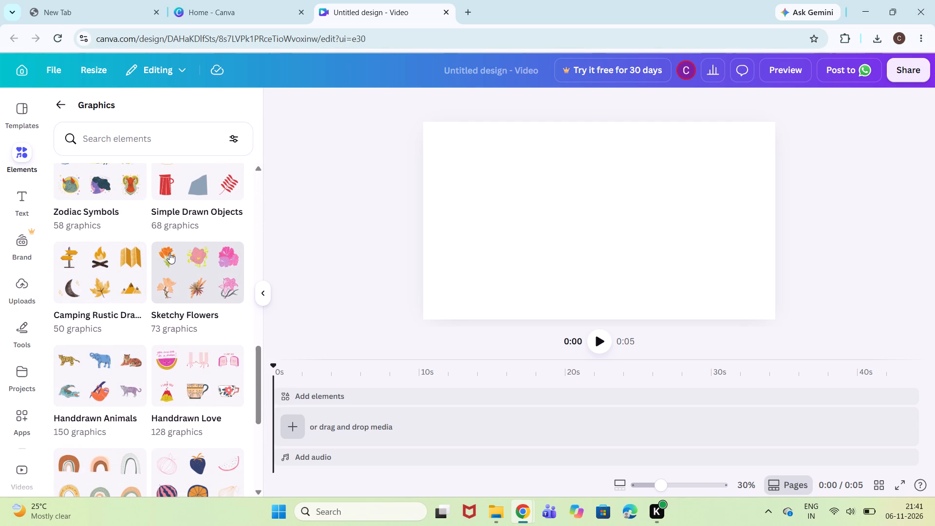
{"action": "left_click", "coordinate": [169, 253]}
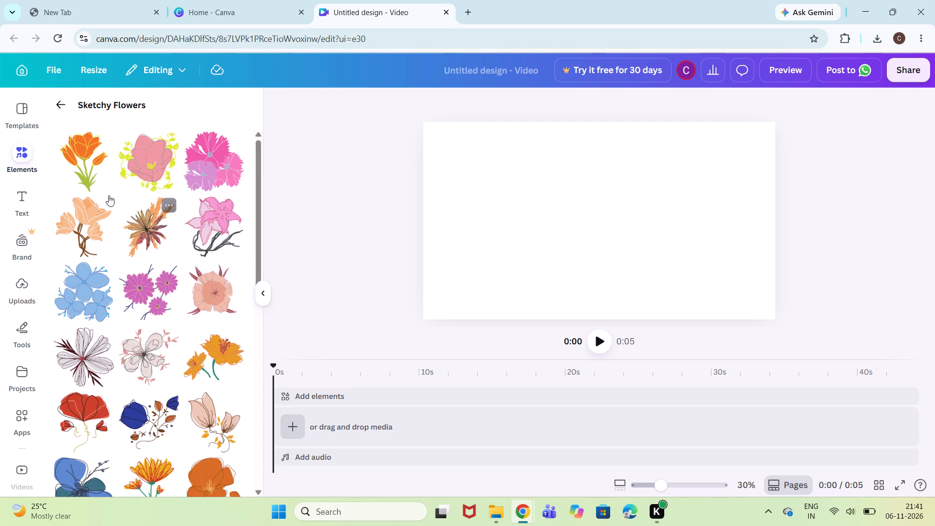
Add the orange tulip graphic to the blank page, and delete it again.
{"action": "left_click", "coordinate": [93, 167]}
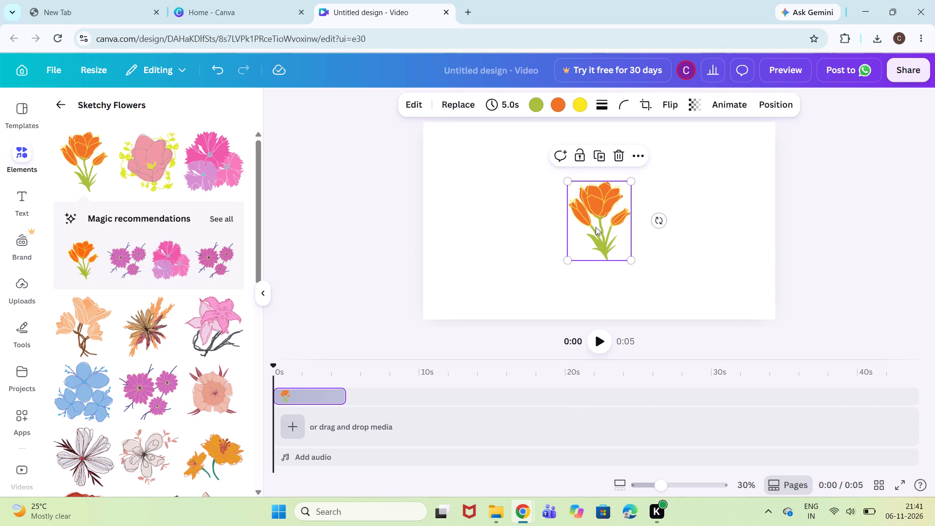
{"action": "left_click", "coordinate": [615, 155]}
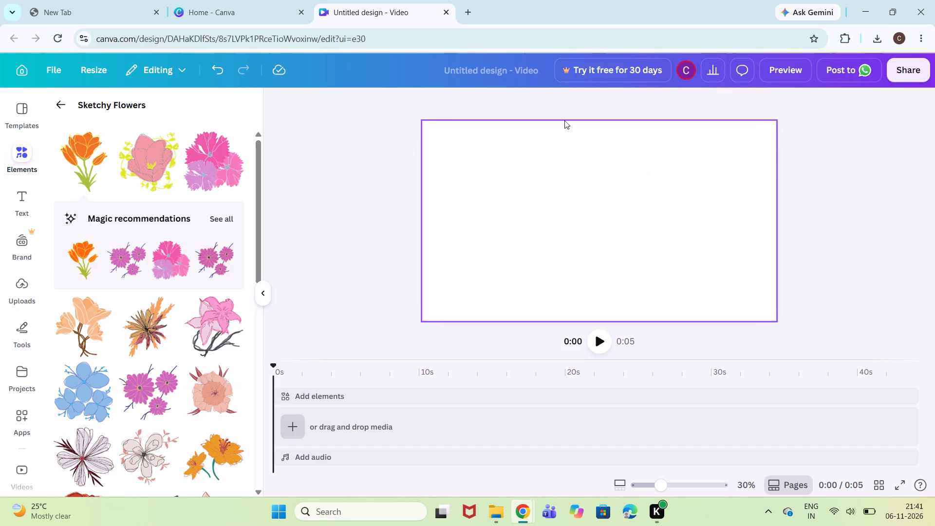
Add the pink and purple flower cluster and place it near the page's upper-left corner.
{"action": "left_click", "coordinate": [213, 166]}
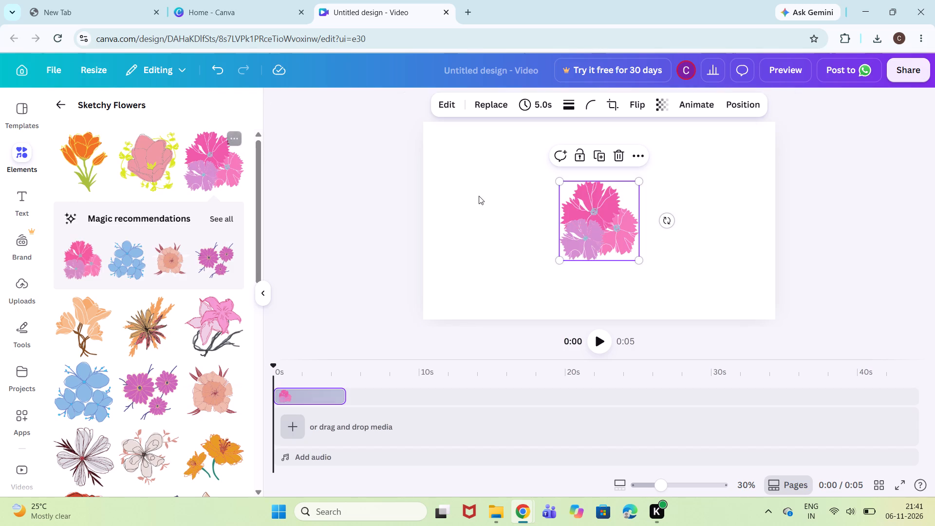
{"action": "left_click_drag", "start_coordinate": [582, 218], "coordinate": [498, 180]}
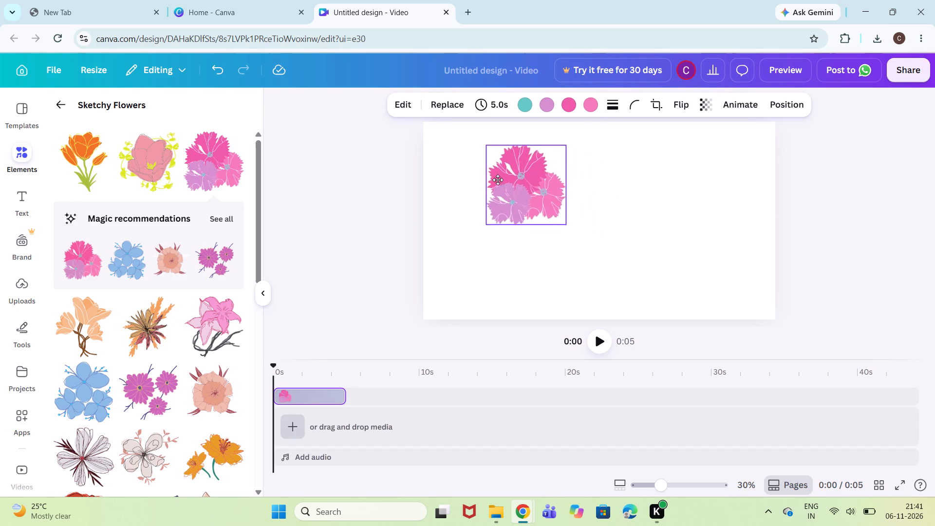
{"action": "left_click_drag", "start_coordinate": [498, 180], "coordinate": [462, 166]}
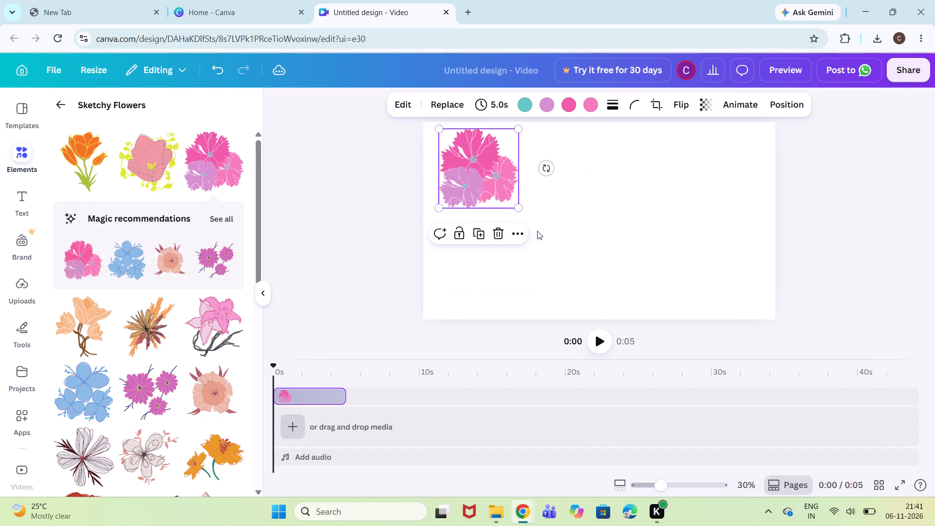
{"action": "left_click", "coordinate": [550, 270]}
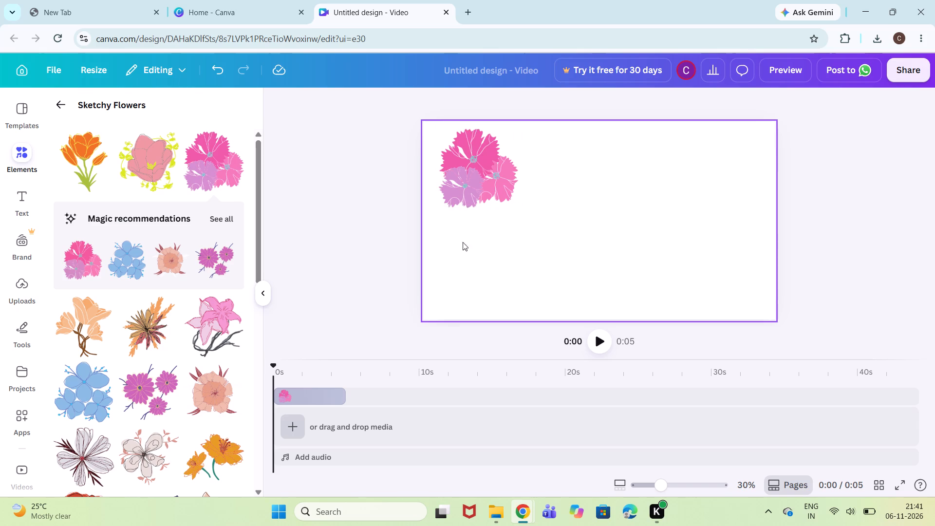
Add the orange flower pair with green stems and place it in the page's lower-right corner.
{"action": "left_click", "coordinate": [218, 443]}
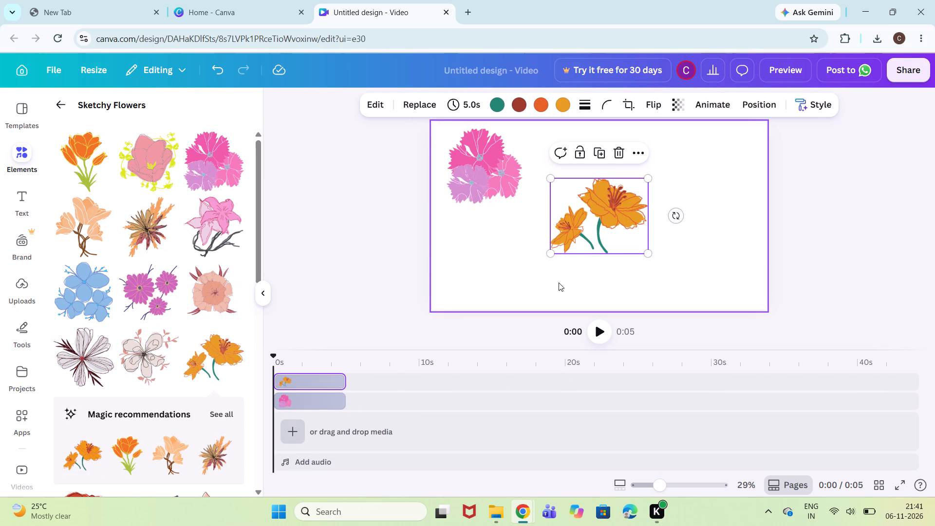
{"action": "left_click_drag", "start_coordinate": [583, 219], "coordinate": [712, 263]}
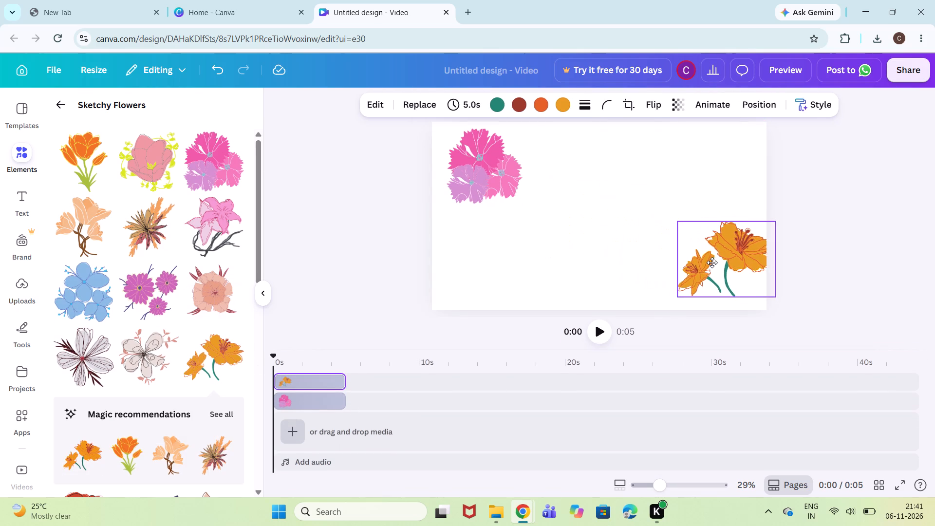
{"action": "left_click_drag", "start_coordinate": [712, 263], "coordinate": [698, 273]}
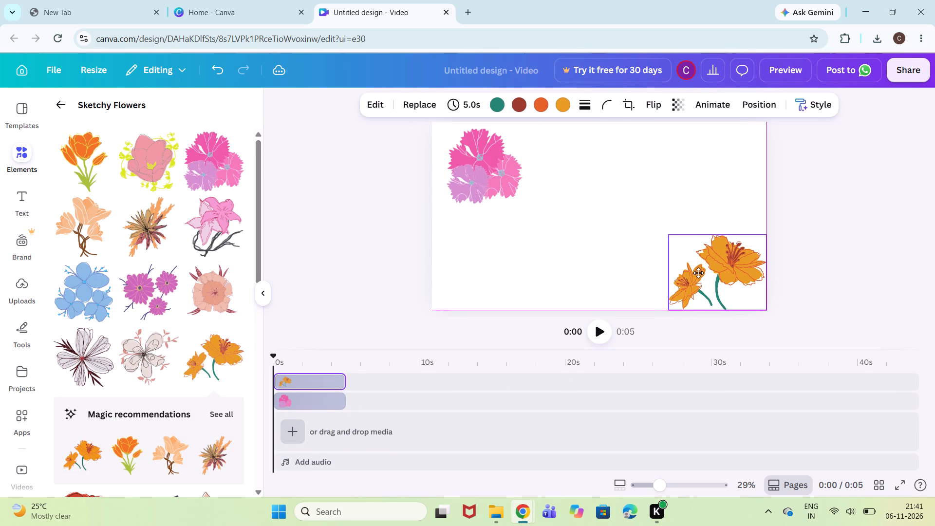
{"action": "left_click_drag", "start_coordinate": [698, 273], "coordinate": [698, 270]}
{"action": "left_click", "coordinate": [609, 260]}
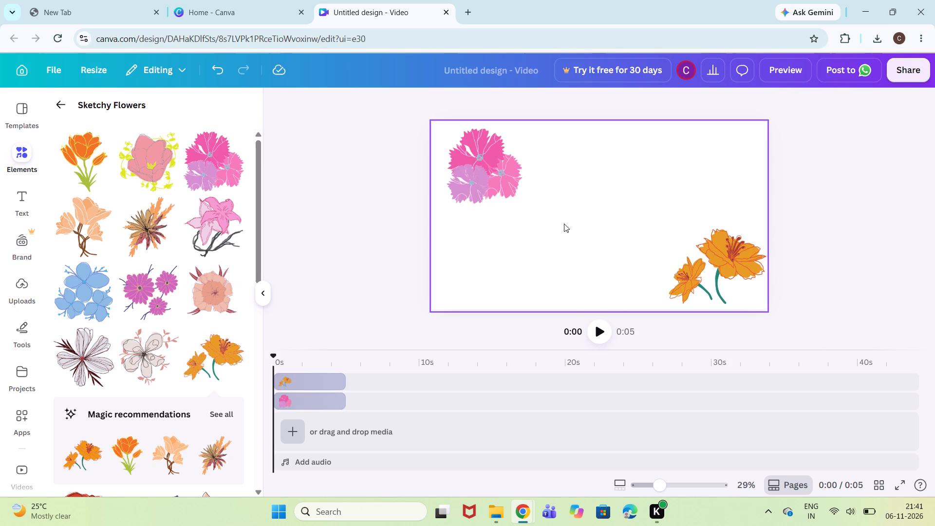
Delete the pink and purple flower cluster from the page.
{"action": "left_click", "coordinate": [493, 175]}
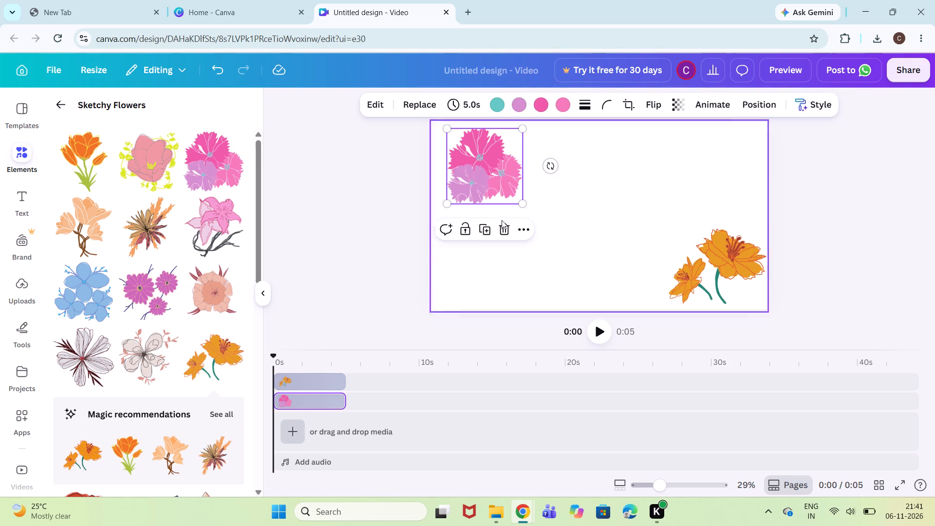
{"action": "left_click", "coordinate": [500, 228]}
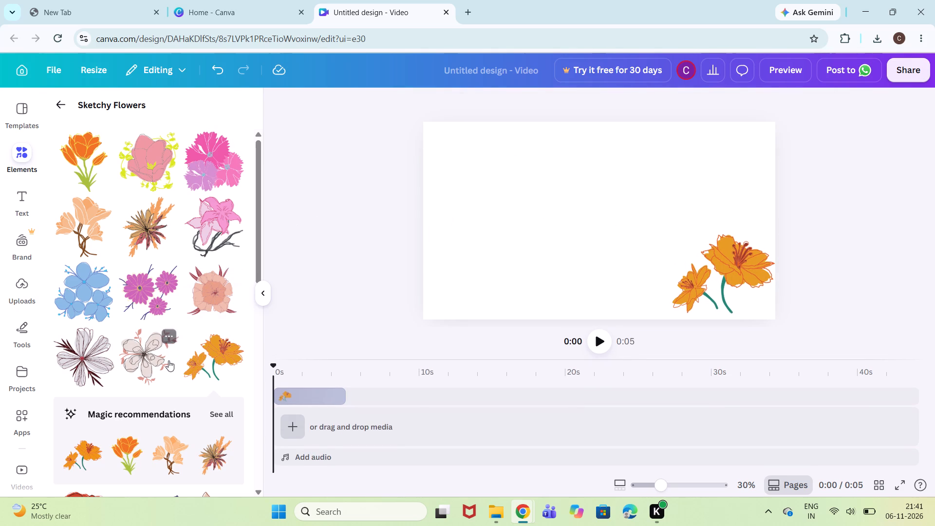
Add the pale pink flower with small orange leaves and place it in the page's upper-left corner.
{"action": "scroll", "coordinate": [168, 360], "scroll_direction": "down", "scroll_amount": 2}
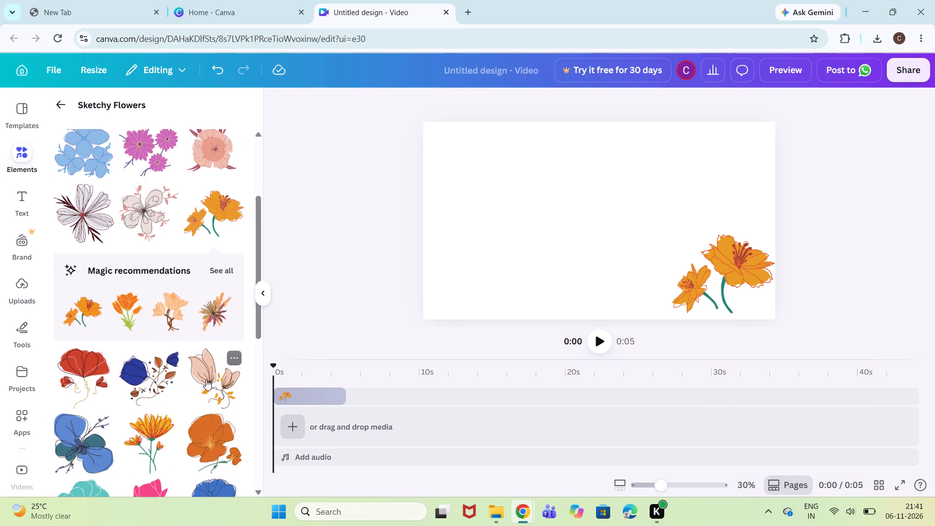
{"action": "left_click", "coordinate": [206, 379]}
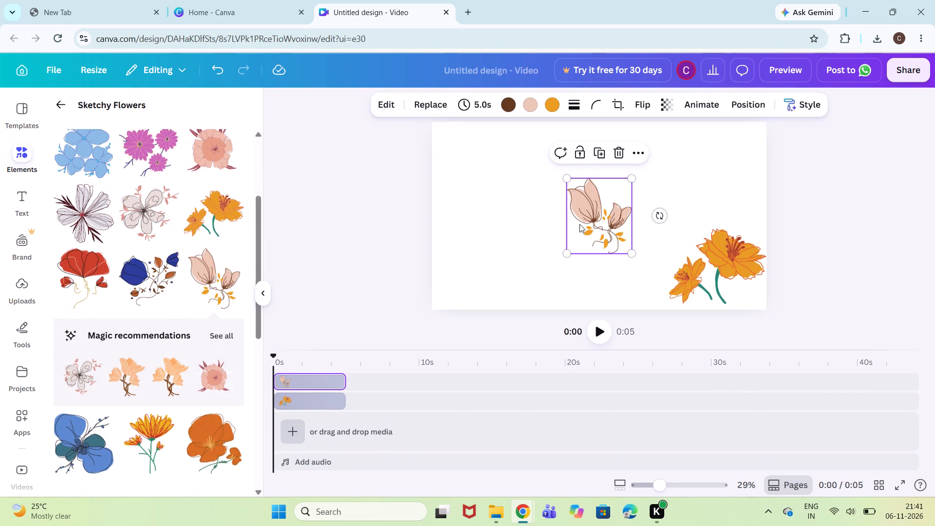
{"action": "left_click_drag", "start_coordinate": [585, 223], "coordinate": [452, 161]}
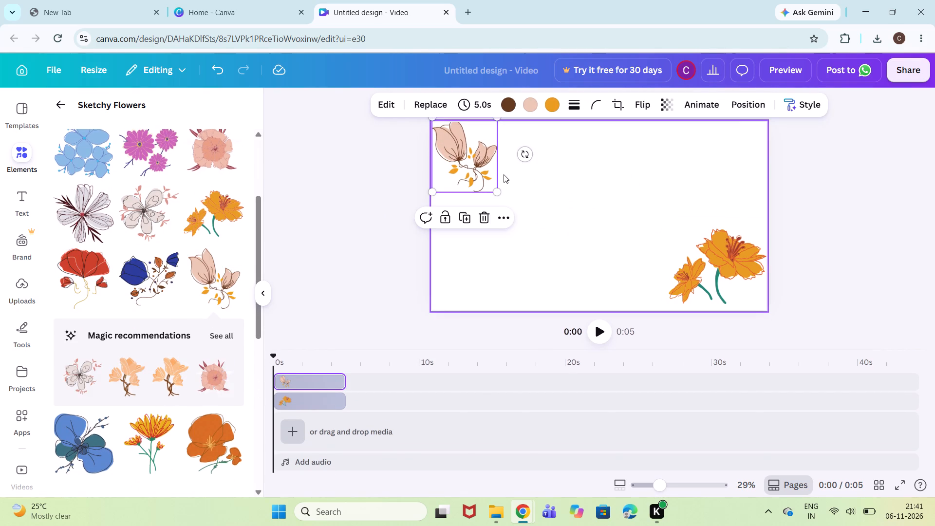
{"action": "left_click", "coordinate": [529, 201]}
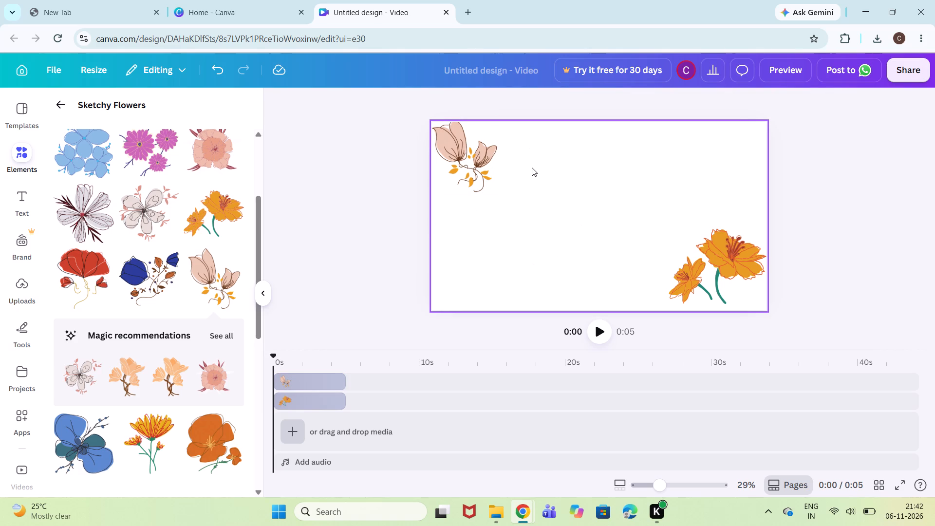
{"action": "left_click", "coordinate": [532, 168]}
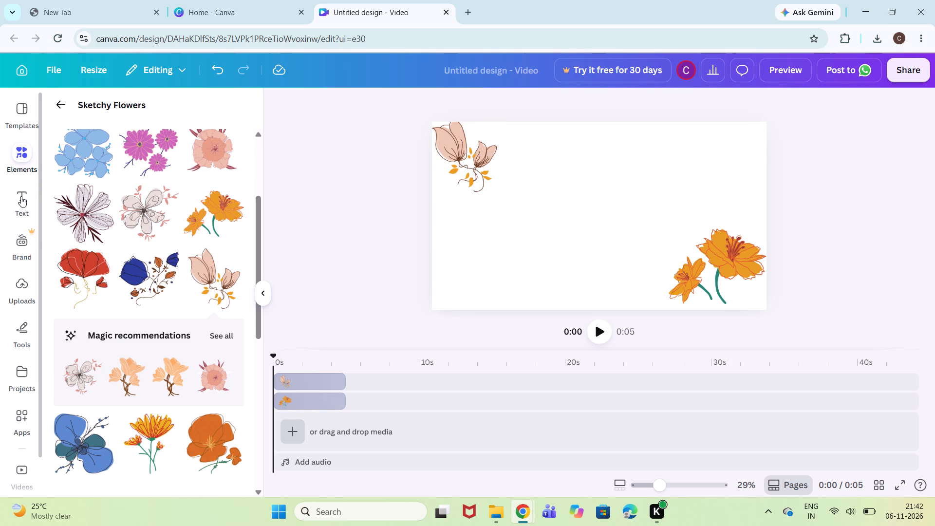
Add the yellow flower graphic with red outlines and green stems to the page.
{"action": "left_click", "coordinate": [147, 440]}
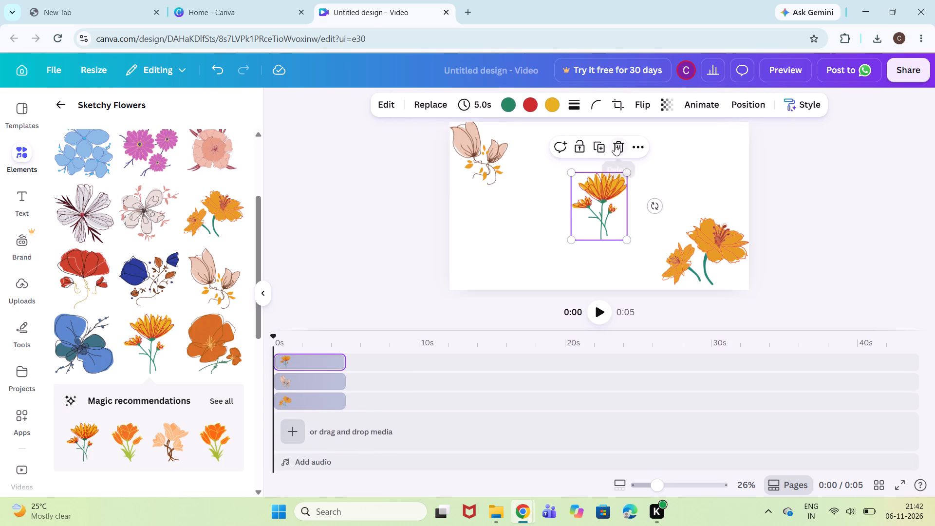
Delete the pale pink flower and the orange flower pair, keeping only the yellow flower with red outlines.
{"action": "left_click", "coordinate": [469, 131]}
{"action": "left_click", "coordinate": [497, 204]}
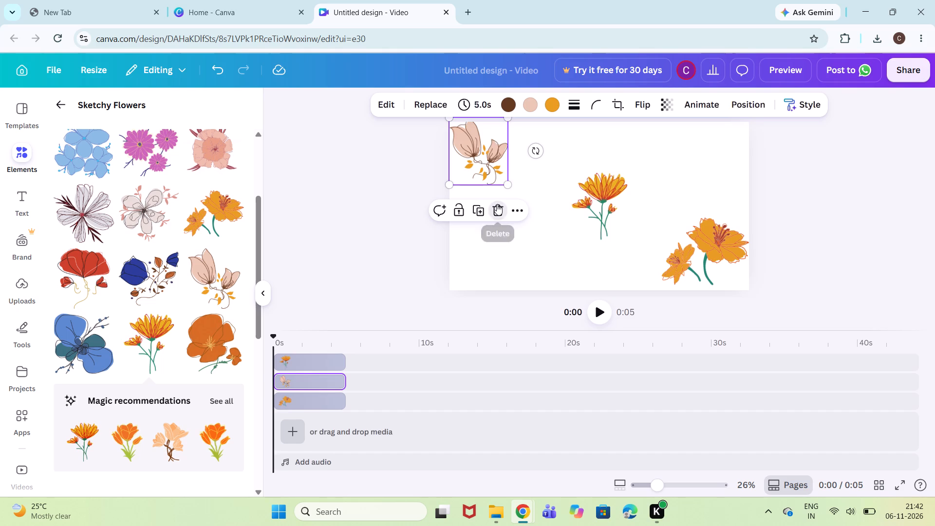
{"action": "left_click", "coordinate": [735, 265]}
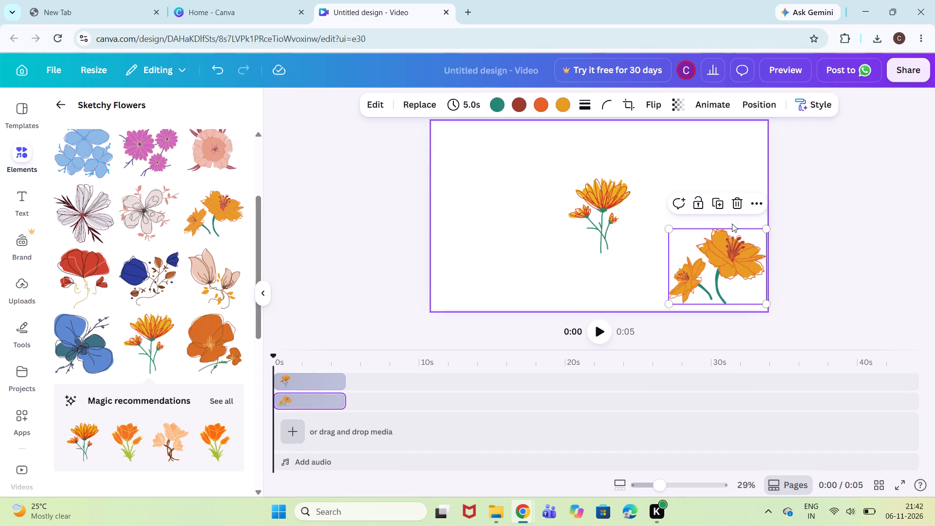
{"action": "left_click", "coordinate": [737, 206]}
Enlarge the yellow flower proportionally from its corners until it extends past the page's top and bottom edges.
{"action": "left_click", "coordinate": [597, 219]}
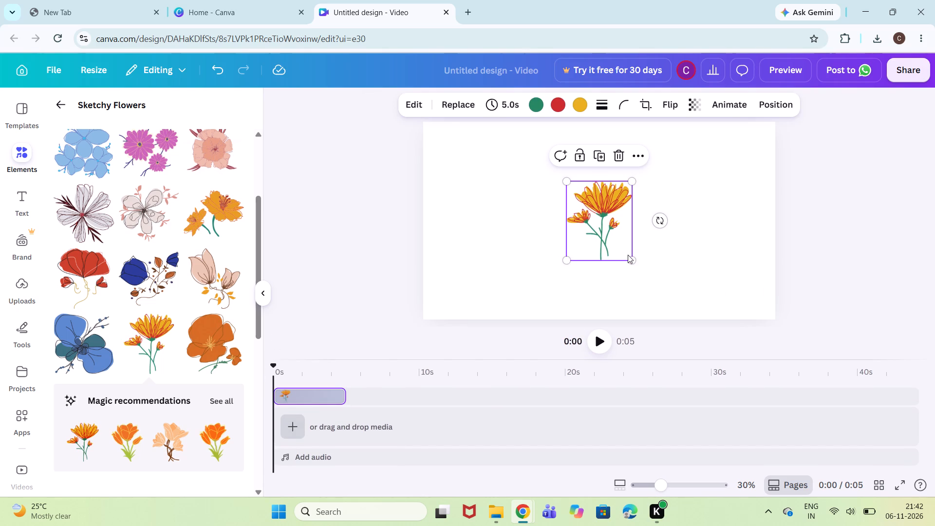
{"action": "left_click_drag", "start_coordinate": [632, 259], "coordinate": [715, 279]}
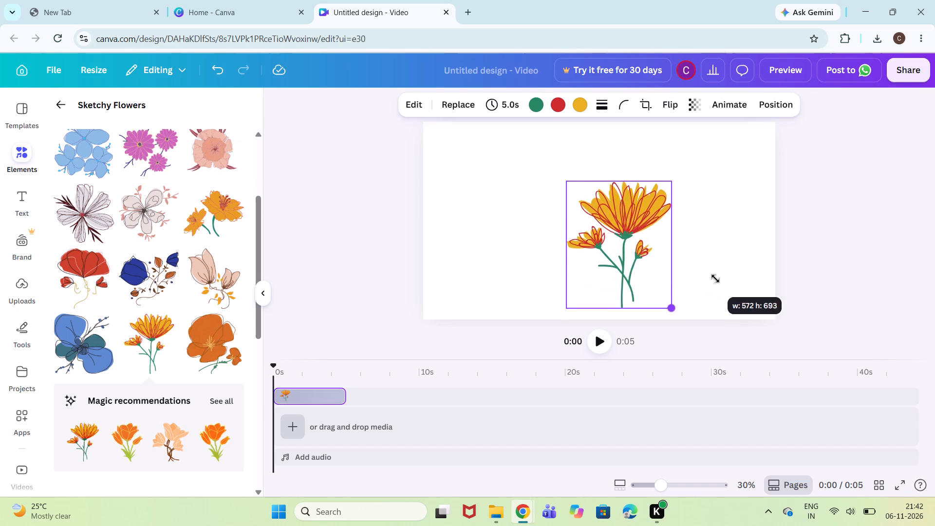
{"action": "left_click_drag", "start_coordinate": [715, 279], "coordinate": [722, 281]}
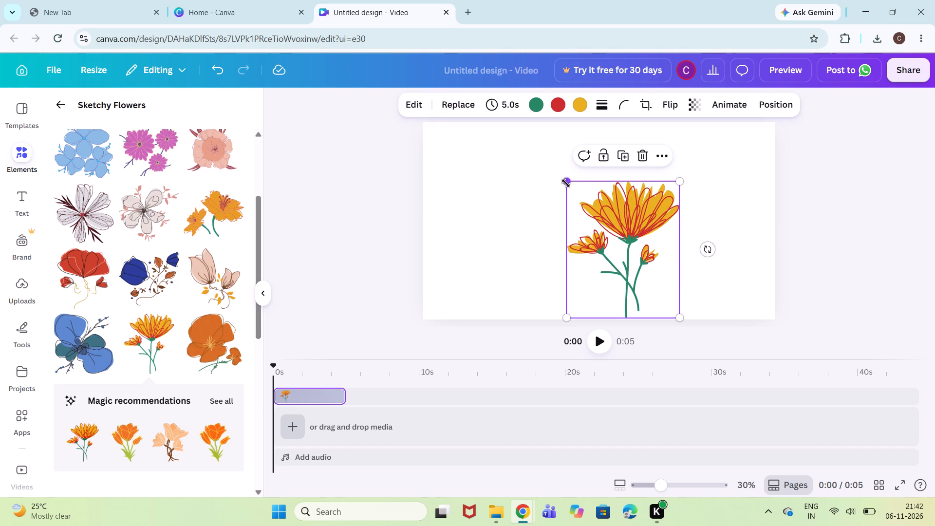
{"action": "left_click_drag", "start_coordinate": [567, 180], "coordinate": [442, 139]}
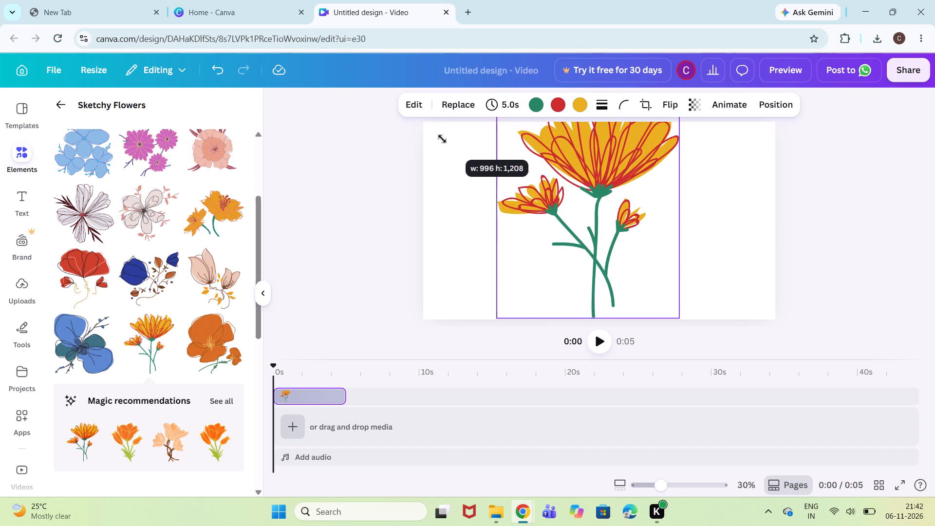
{"action": "left_click_drag", "start_coordinate": [442, 139], "coordinate": [421, 148]}
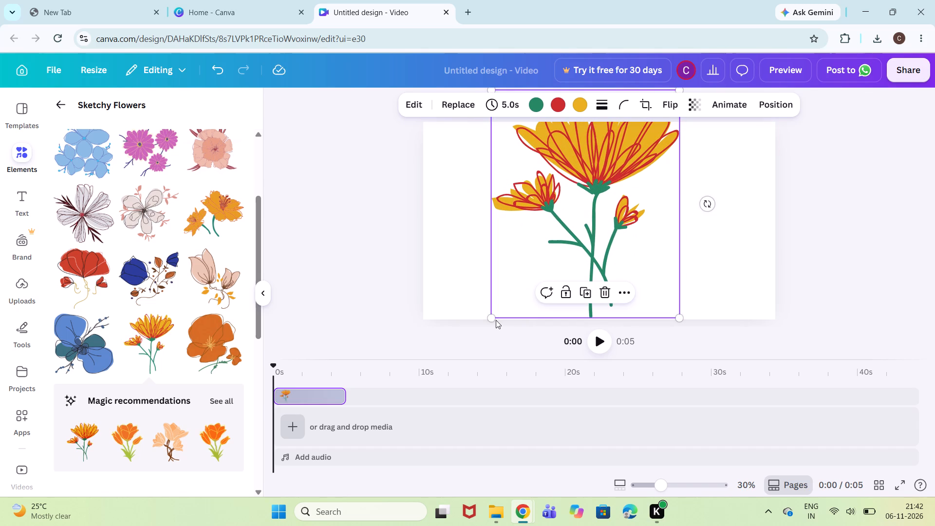
{"action": "left_click_drag", "start_coordinate": [491, 315], "coordinate": [422, 301]}
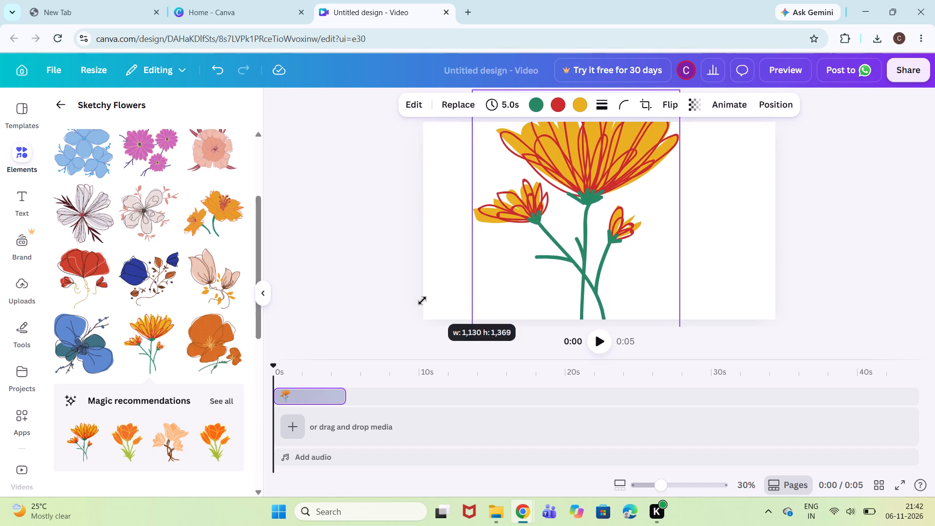
{"action": "left_click_drag", "start_coordinate": [422, 301], "coordinate": [374, 295]}
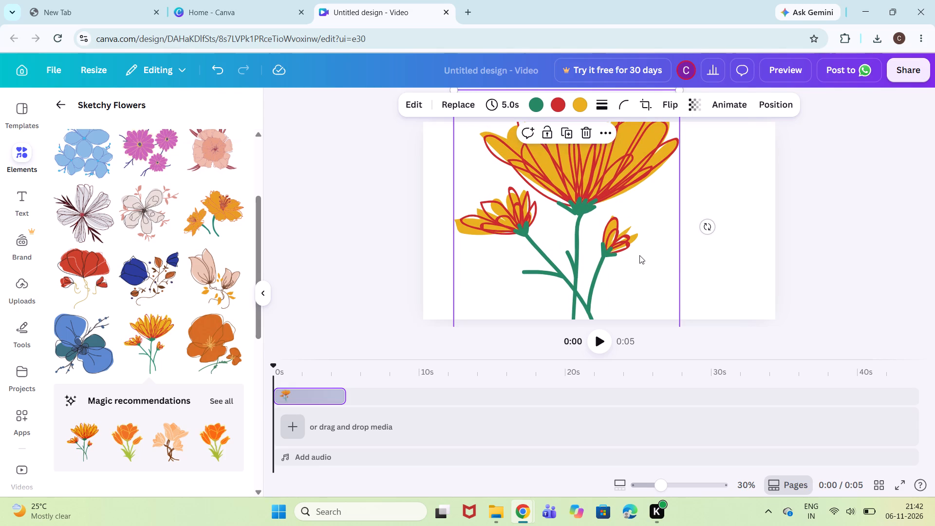
Set the yellow flower's transparency to 49.
{"action": "left_click", "coordinate": [688, 105]}
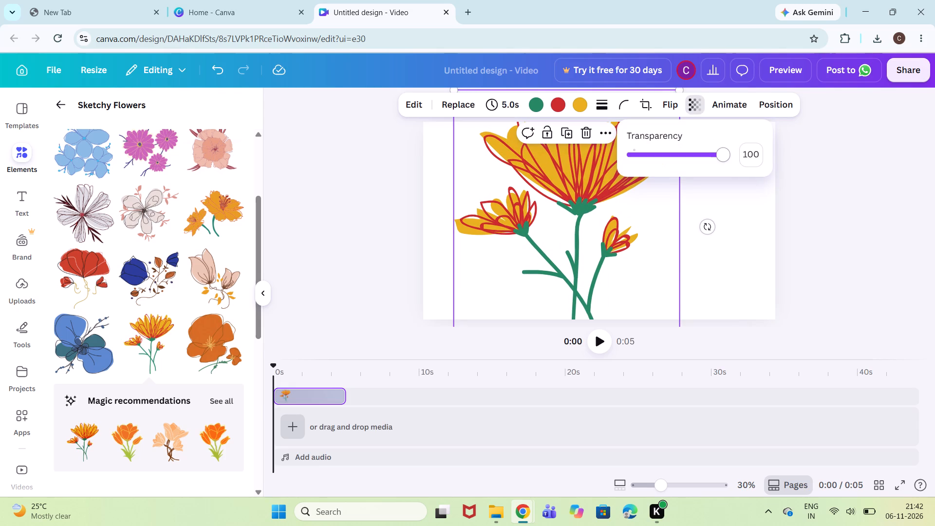
{"action": "left_click_drag", "start_coordinate": [723, 154], "coordinate": [663, 161]}
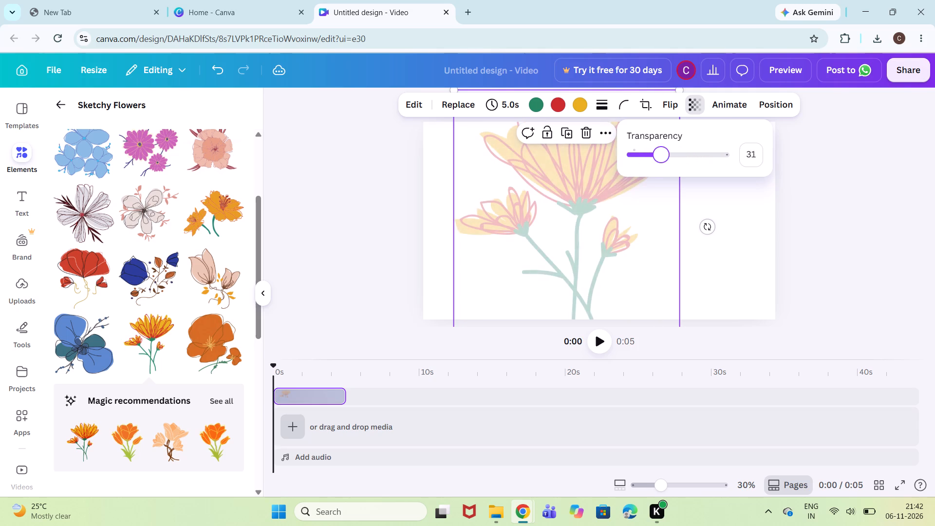
{"action": "left_click_drag", "start_coordinate": [663, 161], "coordinate": [677, 160]}
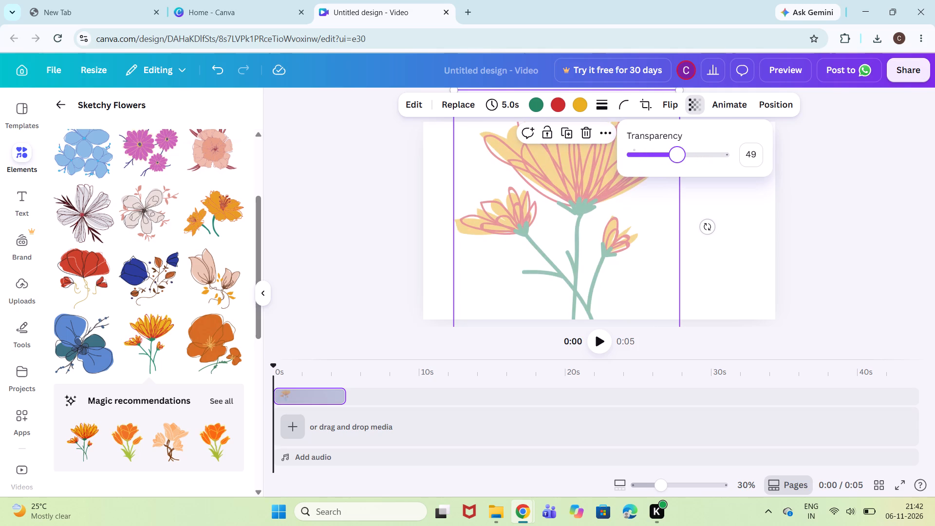
{"action": "left_click", "coordinate": [741, 246]}
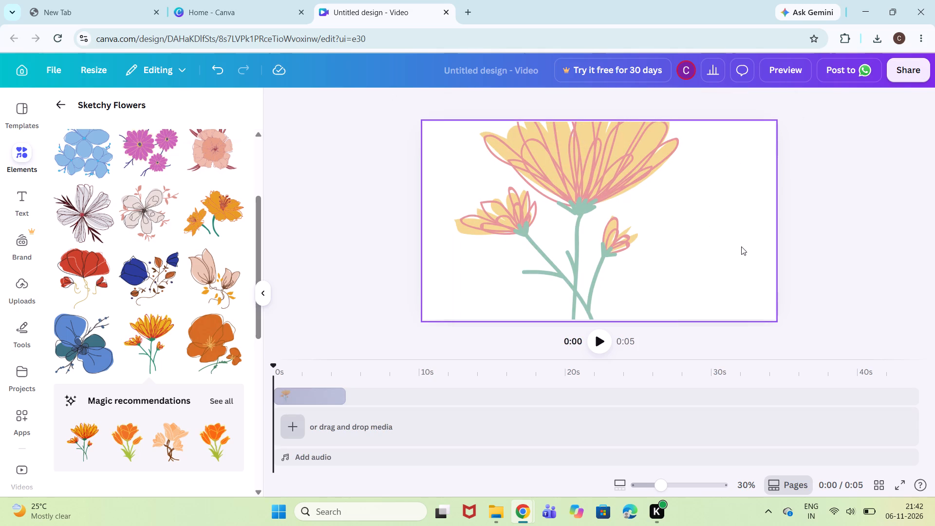
Rotate the yellow flower counterclockwise so its main bloom sits at the page's upper left and its stems run toward the lower right.
{"action": "left_click", "coordinate": [598, 227]}
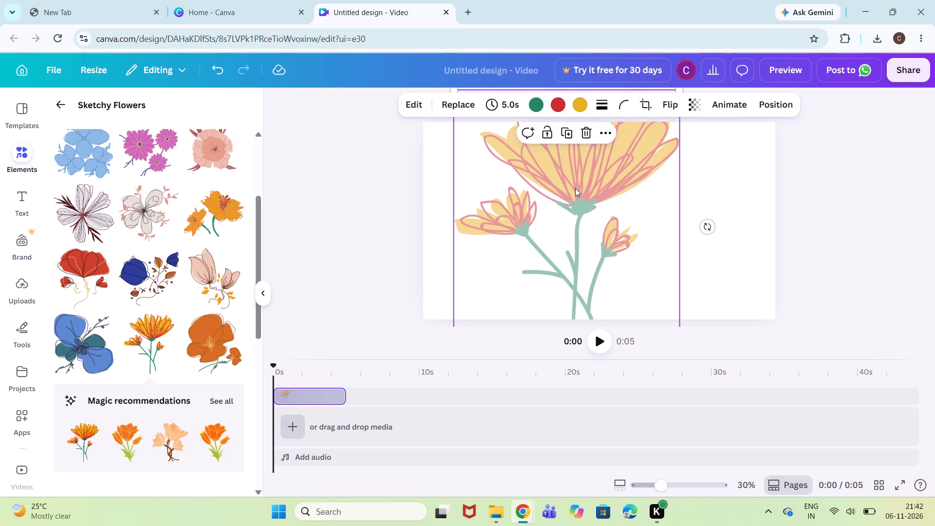
{"action": "left_click", "coordinate": [706, 229]}
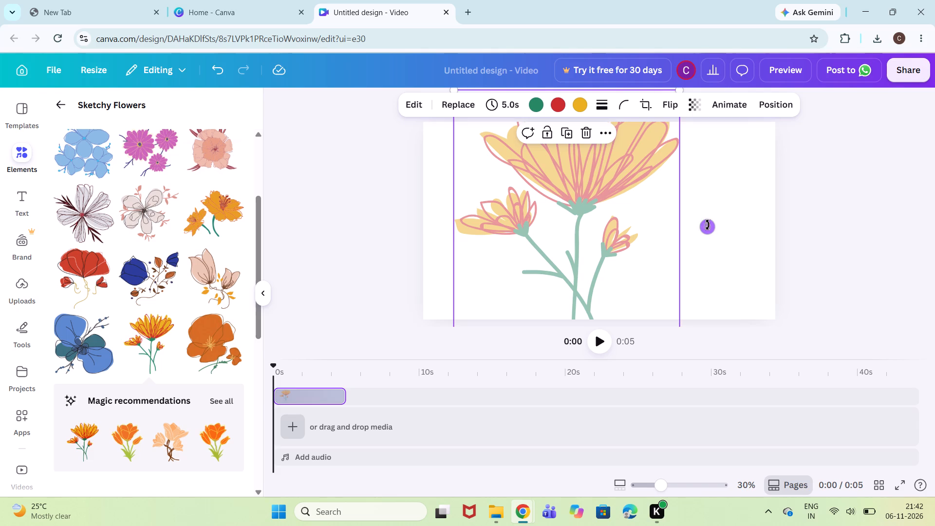
{"action": "left_click", "coordinate": [708, 225]}
{"action": "double_click", "coordinate": [708, 225]}
{"action": "left_click_drag", "start_coordinate": [708, 225], "coordinate": [712, 244]}
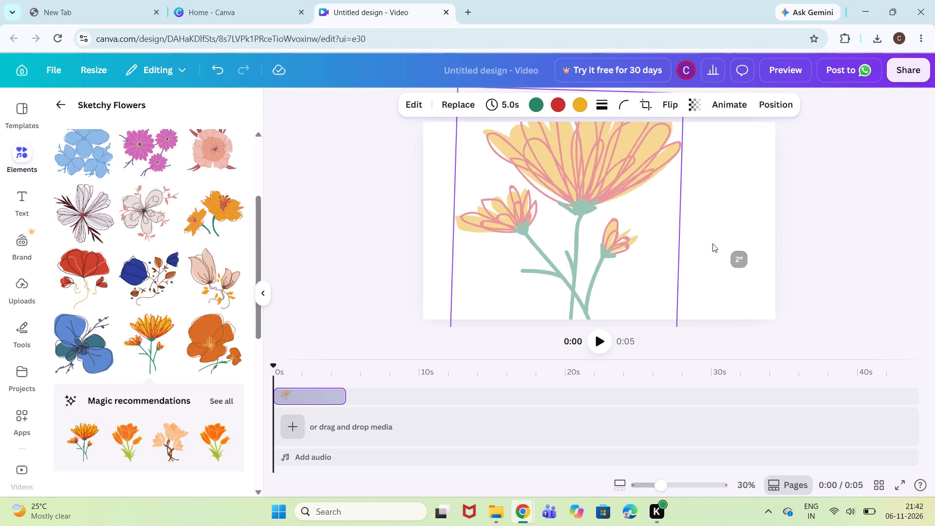
{"action": "left_click_drag", "start_coordinate": [712, 244], "coordinate": [547, 262]}
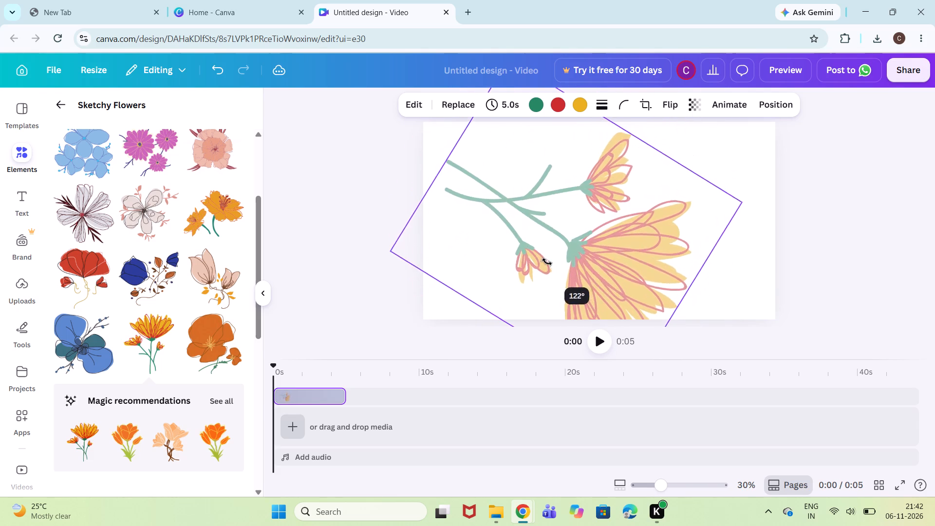
{"action": "left_click_drag", "start_coordinate": [547, 262], "coordinate": [621, 183]}
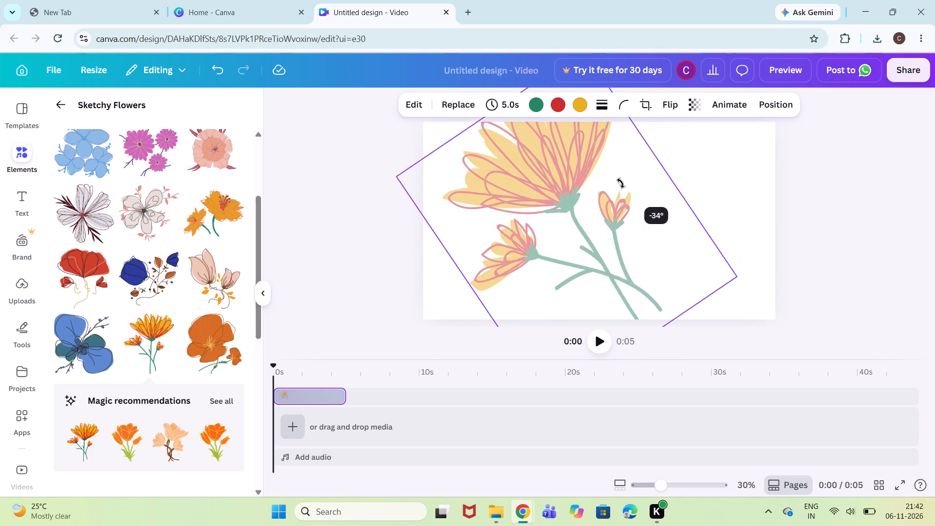
{"action": "left_click_drag", "start_coordinate": [621, 183], "coordinate": [616, 180]}
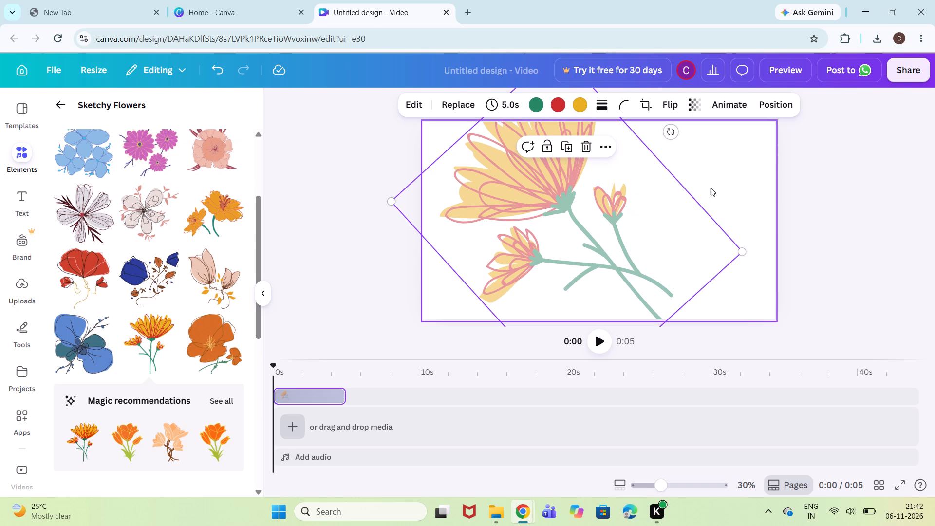
{"action": "left_click", "coordinate": [711, 188]}
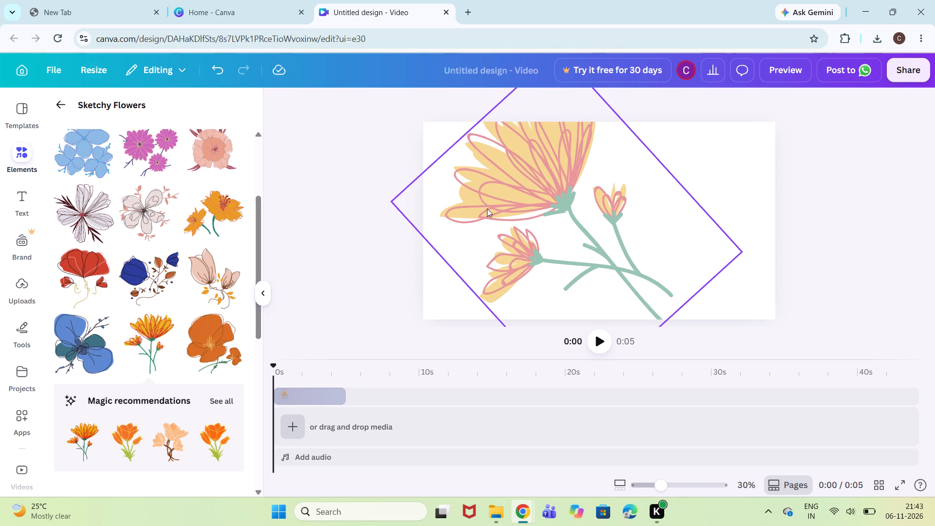
{"action": "left_click", "coordinate": [568, 219]}
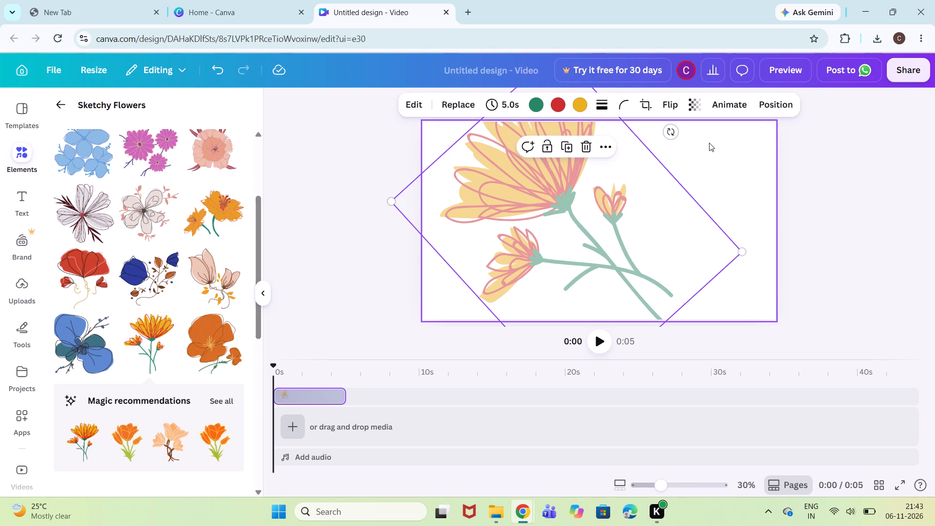
{"action": "left_click", "coordinate": [709, 142]}
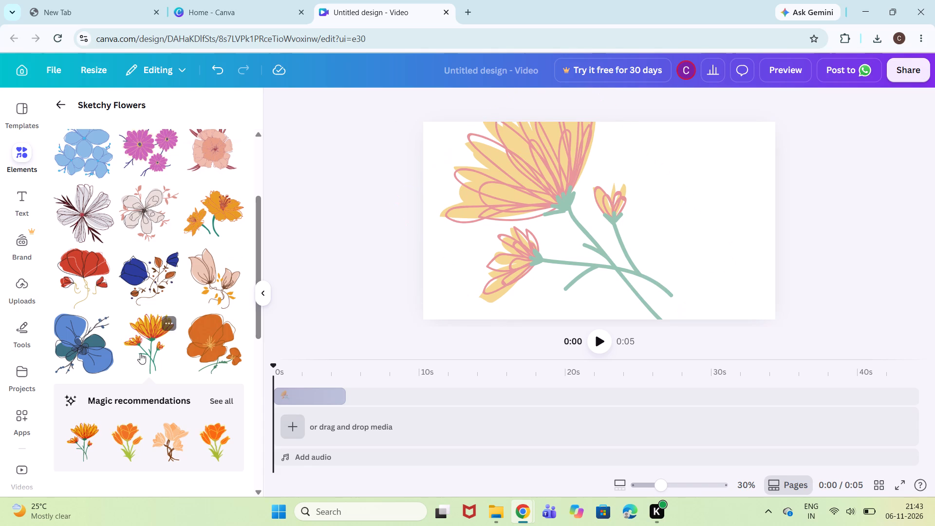
Browse the rest of the Sketchy Flowers collection for further flower, leaf and pattern graphics.
{"action": "scroll", "coordinate": [142, 349], "scroll_direction": "down", "scroll_amount": 5}
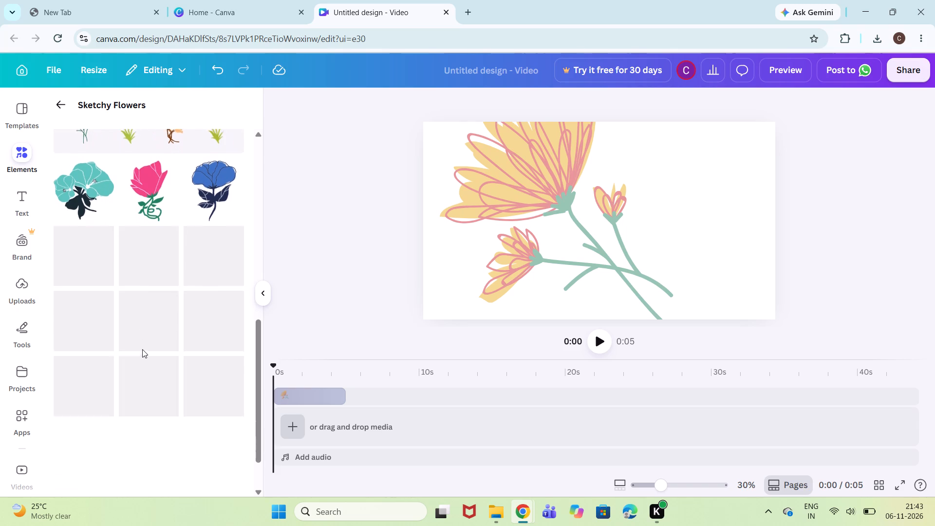
{"action": "scroll", "coordinate": [142, 349], "scroll_direction": "down", "scroll_amount": 4}
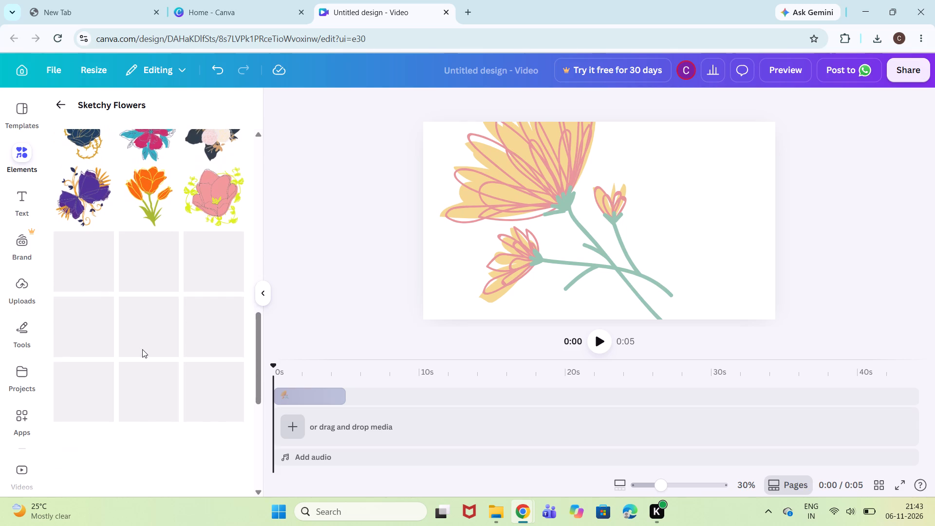
{"action": "scroll", "coordinate": [123, 361], "scroll_direction": "down", "scroll_amount": 1}
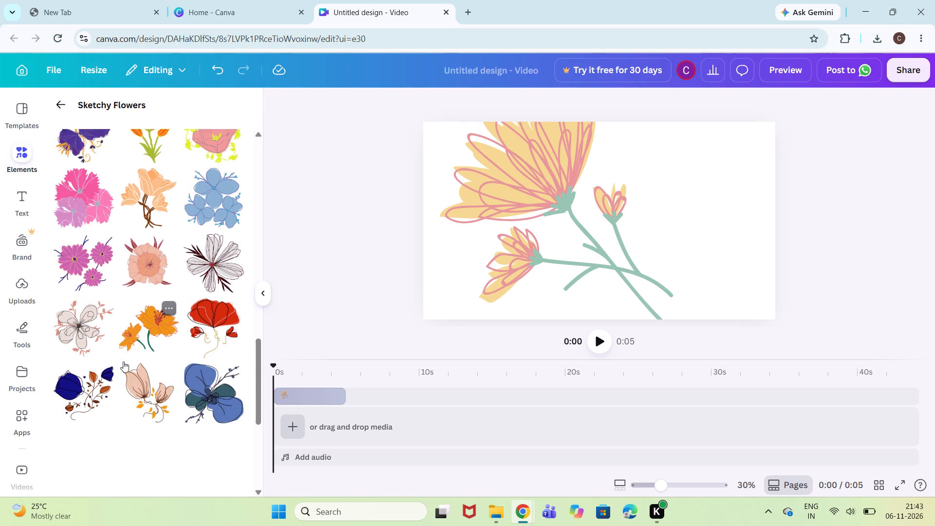
{"action": "scroll", "coordinate": [123, 361], "scroll_direction": "down", "scroll_amount": 4}
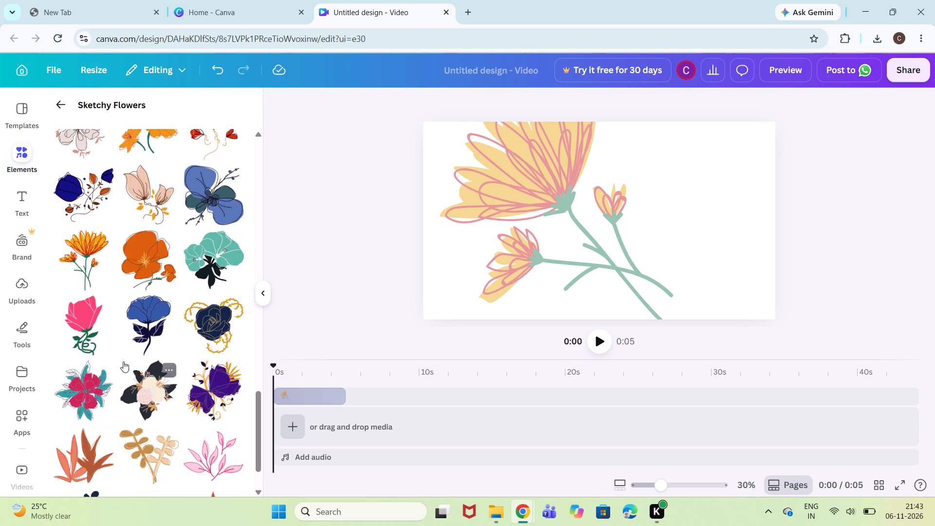
{"action": "scroll", "coordinate": [123, 361], "scroll_direction": "down", "scroll_amount": 6}
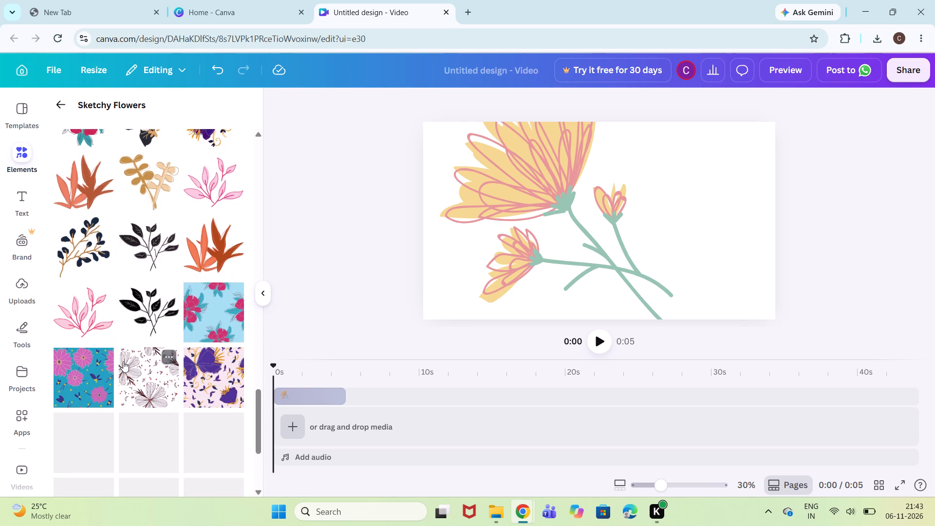
{"action": "scroll", "coordinate": [123, 361], "scroll_direction": "down", "scroll_amount": 4}
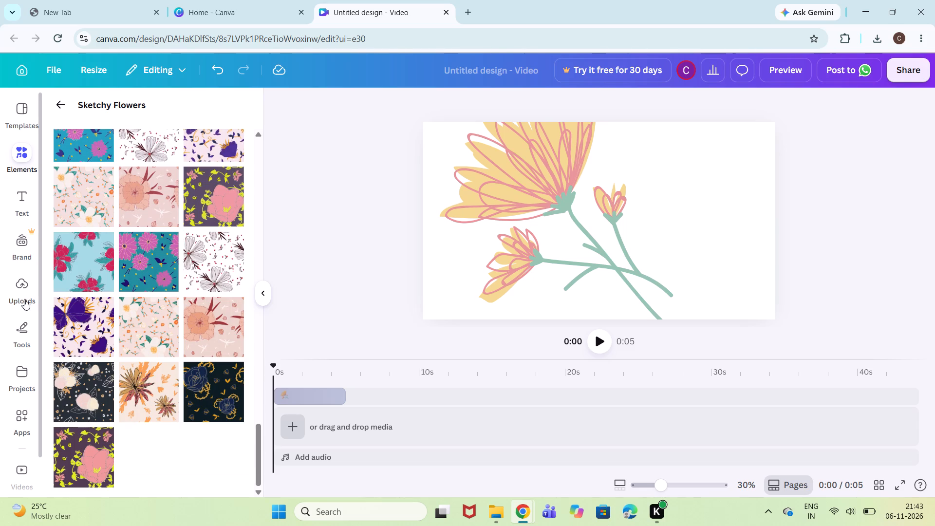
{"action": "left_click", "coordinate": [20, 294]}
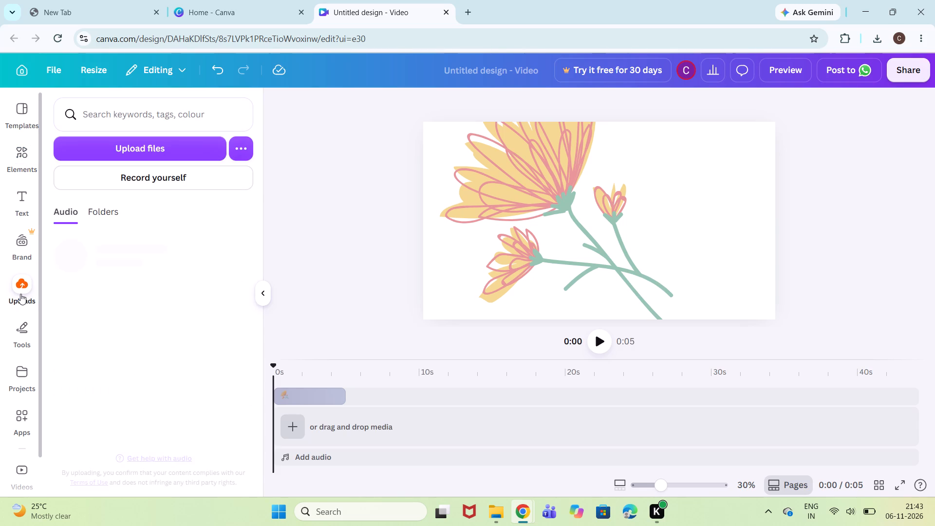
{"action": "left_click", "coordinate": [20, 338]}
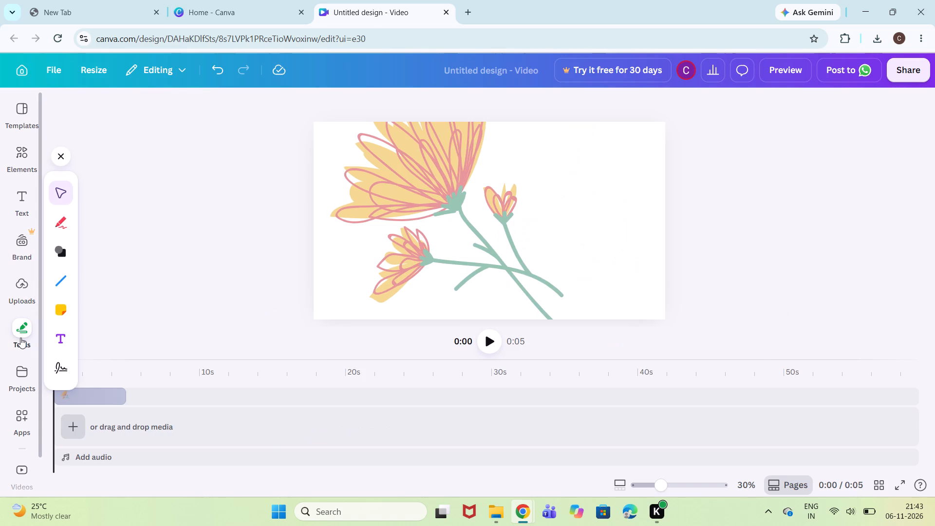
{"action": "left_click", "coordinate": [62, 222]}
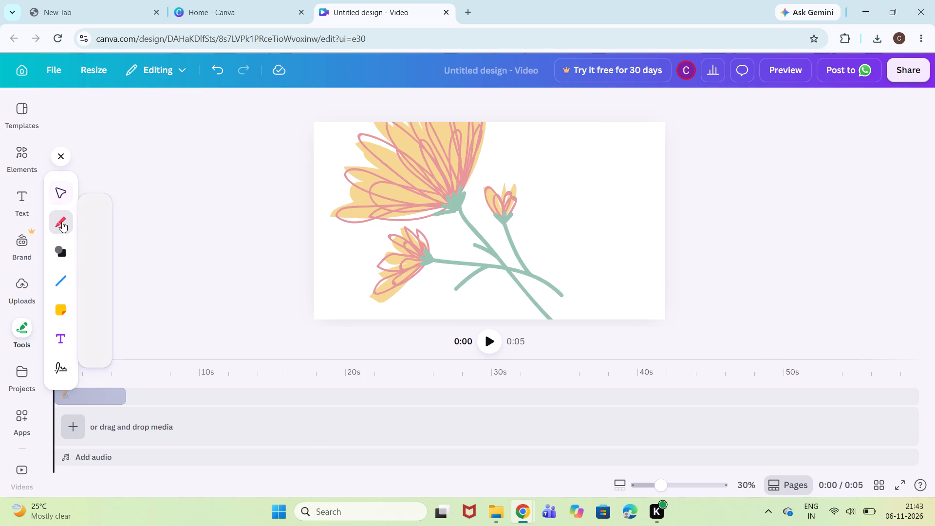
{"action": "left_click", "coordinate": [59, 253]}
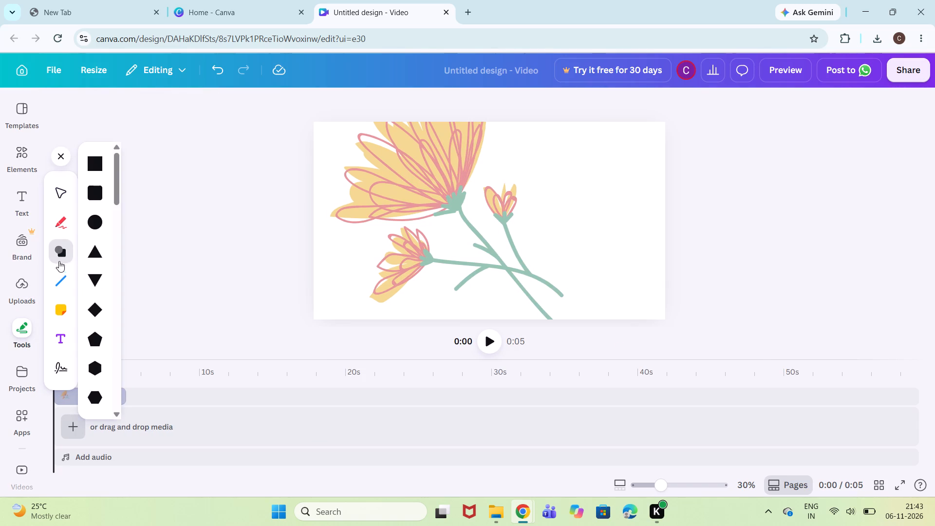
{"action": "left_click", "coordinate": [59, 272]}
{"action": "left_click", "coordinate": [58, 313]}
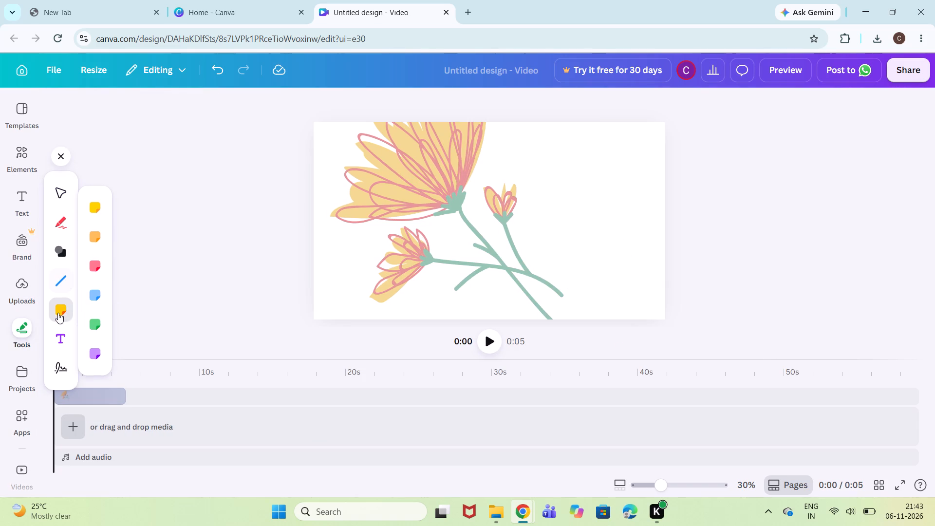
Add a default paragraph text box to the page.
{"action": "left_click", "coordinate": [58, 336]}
Create a black text signature from the prefilled full name in the Handelson One font and add it to the page.
{"action": "left_click", "coordinate": [58, 361]}
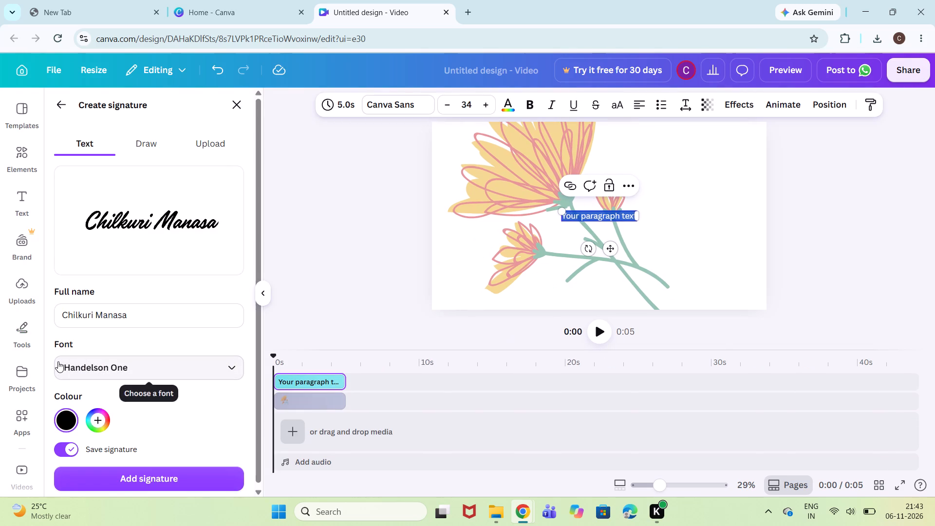
{"action": "left_click", "coordinate": [157, 223]}
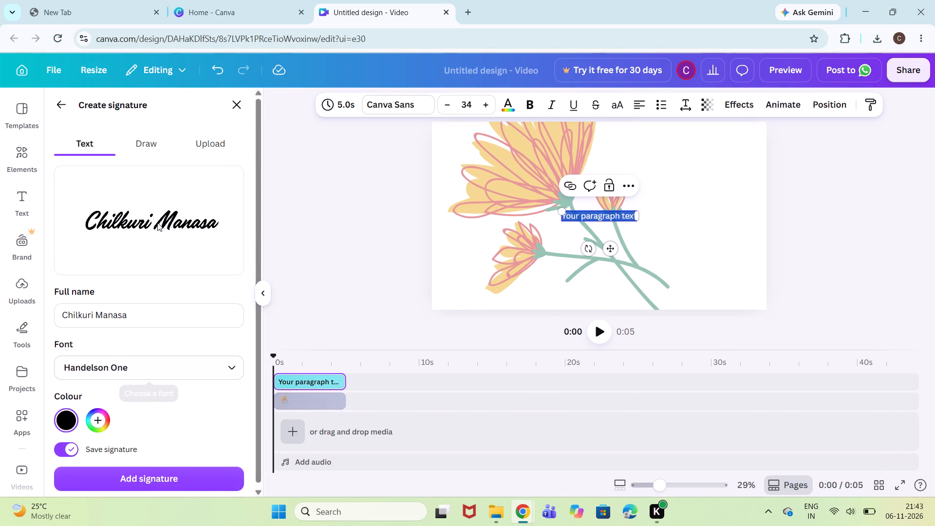
{"action": "left_click", "coordinate": [167, 212]}
{"action": "left_click", "coordinate": [167, 212]}
{"action": "left_click_drag", "start_coordinate": [221, 229], "coordinate": [142, 203]}
{"action": "left_click", "coordinate": [121, 201]}
{"action": "left_click_drag", "start_coordinate": [121, 201], "coordinate": [149, 355]}
{"action": "left_click_drag", "start_coordinate": [149, 355], "coordinate": [194, 217]}
{"action": "left_click", "coordinate": [194, 217]}
{"action": "left_click_drag", "start_coordinate": [152, 199], "coordinate": [128, 472]}
{"action": "left_click", "coordinate": [128, 472]}
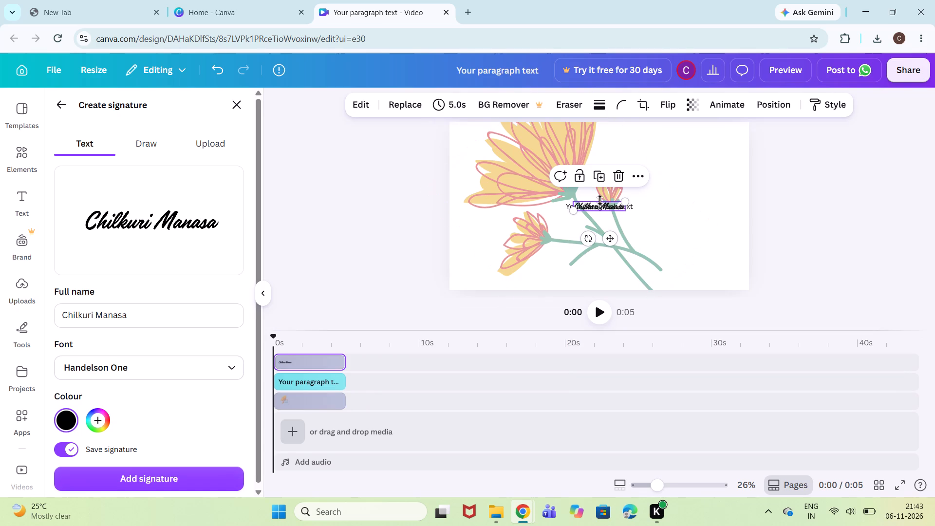
Enlarge the signature and place it in the page's lower-right corner.
{"action": "left_click", "coordinate": [606, 205]}
{"action": "left_click_drag", "start_coordinate": [626, 201], "coordinate": [638, 202]}
{"action": "left_click_drag", "start_coordinate": [638, 202], "coordinate": [699, 194]}
{"action": "left_click_drag", "start_coordinate": [660, 201], "coordinate": [693, 264]}
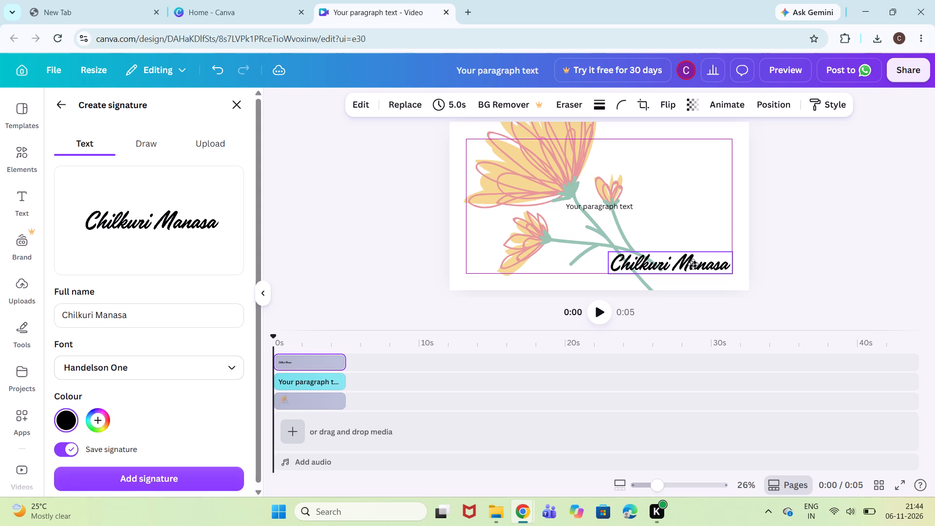
{"action": "left_click_drag", "start_coordinate": [693, 264], "coordinate": [693, 263]}
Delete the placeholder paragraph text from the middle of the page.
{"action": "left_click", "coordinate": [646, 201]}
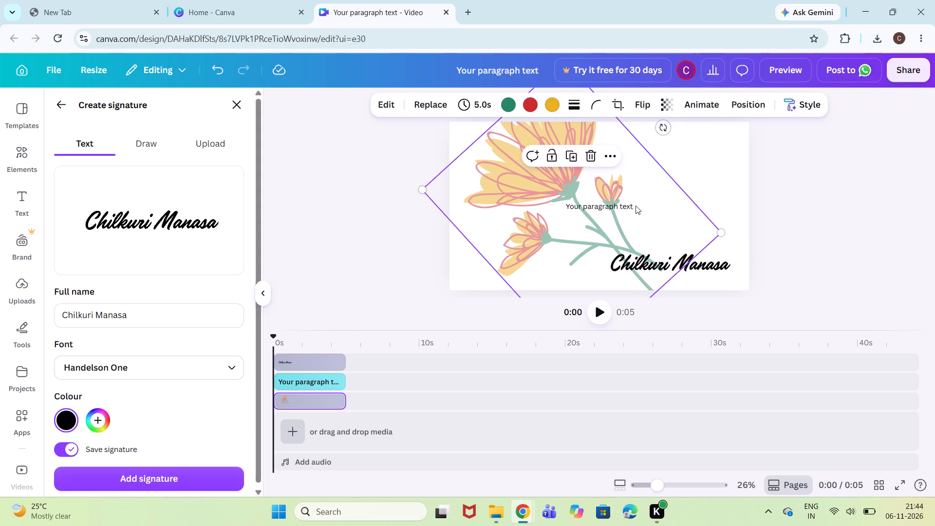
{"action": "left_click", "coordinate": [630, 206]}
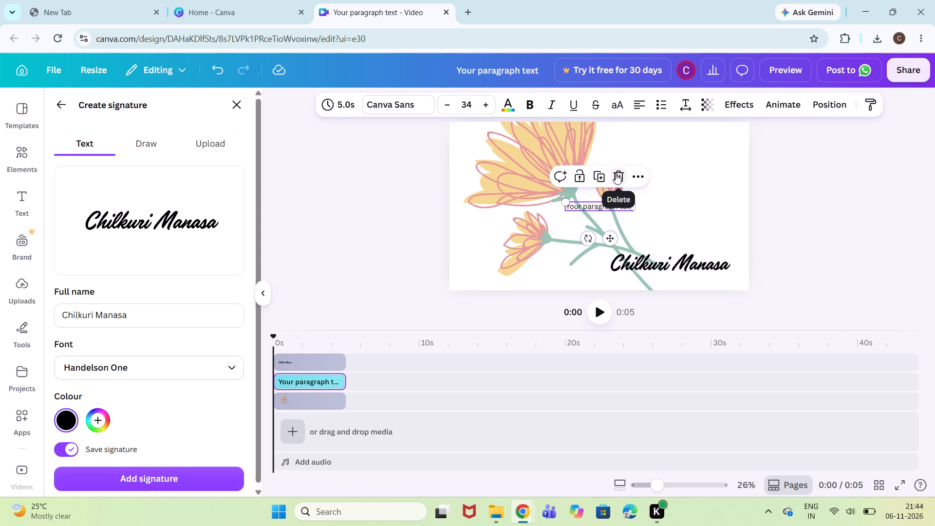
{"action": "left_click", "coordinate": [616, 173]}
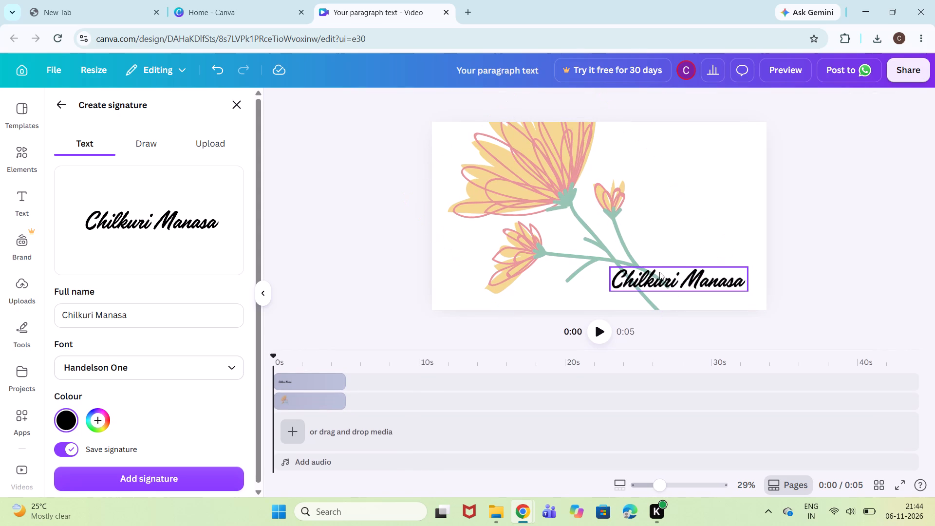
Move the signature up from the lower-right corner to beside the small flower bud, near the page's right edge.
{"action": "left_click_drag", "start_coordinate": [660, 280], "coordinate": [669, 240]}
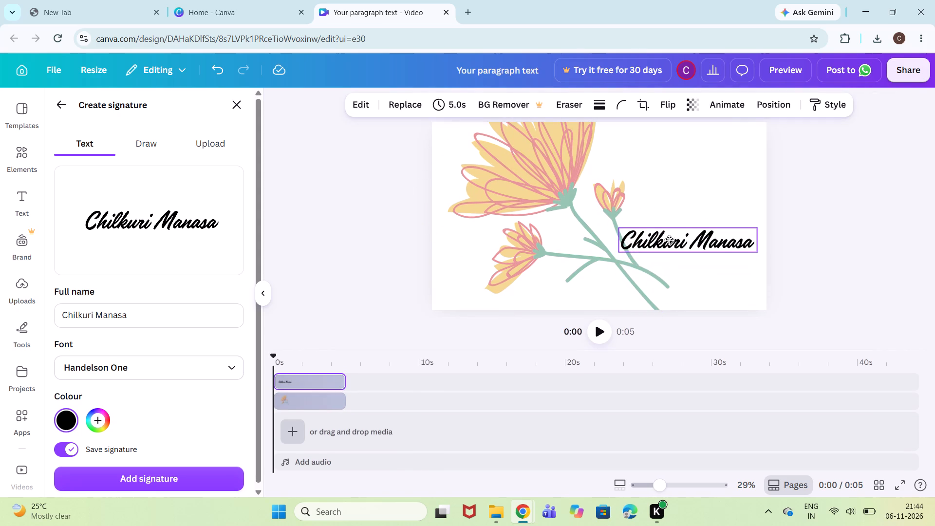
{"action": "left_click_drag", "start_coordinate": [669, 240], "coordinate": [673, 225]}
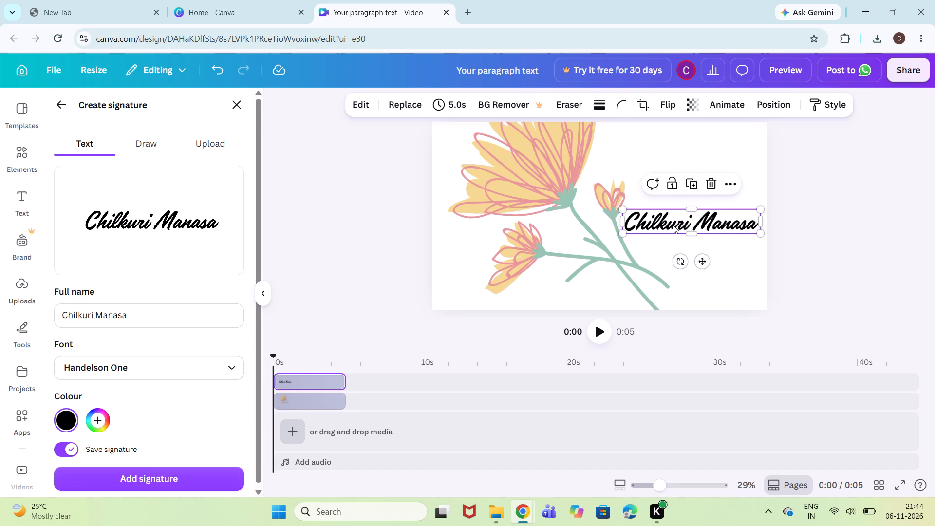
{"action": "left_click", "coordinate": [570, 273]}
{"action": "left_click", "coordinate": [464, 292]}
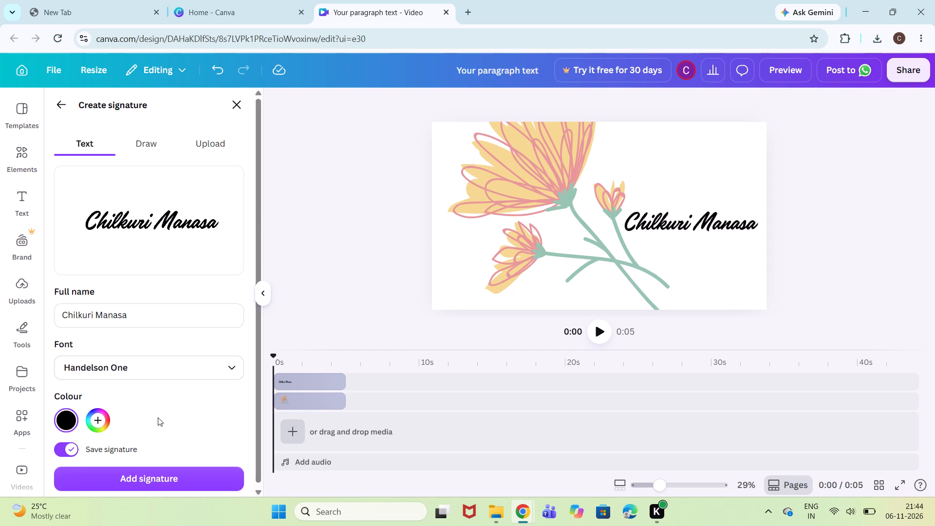
Try the Amsterdam Four font for the signature, settle on Apricots, and add this new black signature to the page.
{"action": "scroll", "coordinate": [26, 438], "scroll_direction": "right", "scroll_amount": 1}
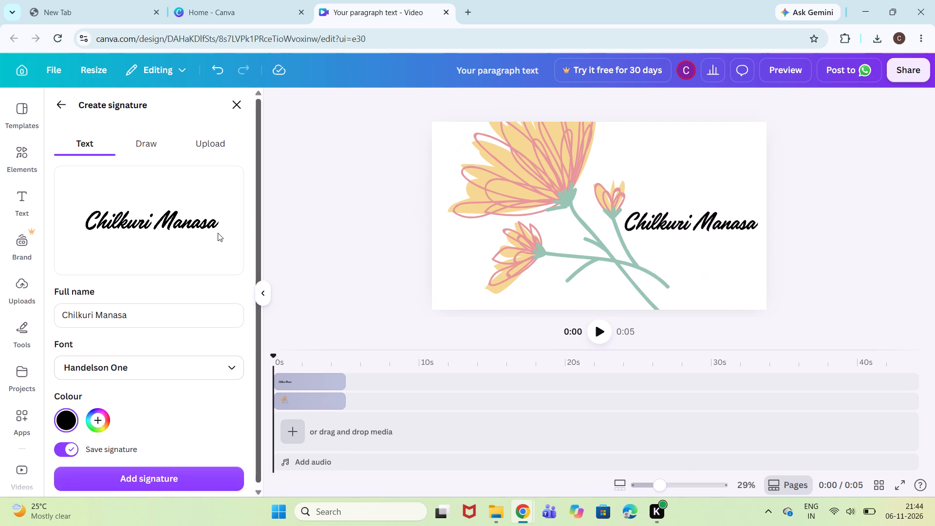
{"action": "scroll", "coordinate": [152, 428], "scroll_direction": "down", "scroll_amount": 1}
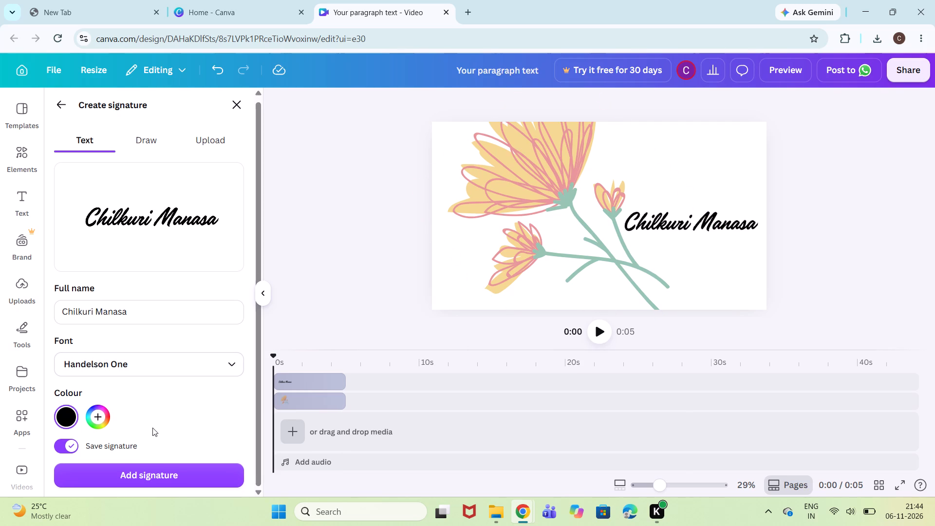
{"action": "scroll", "coordinate": [152, 428], "scroll_direction": "down", "scroll_amount": 1}
{"action": "left_click", "coordinate": [193, 363]}
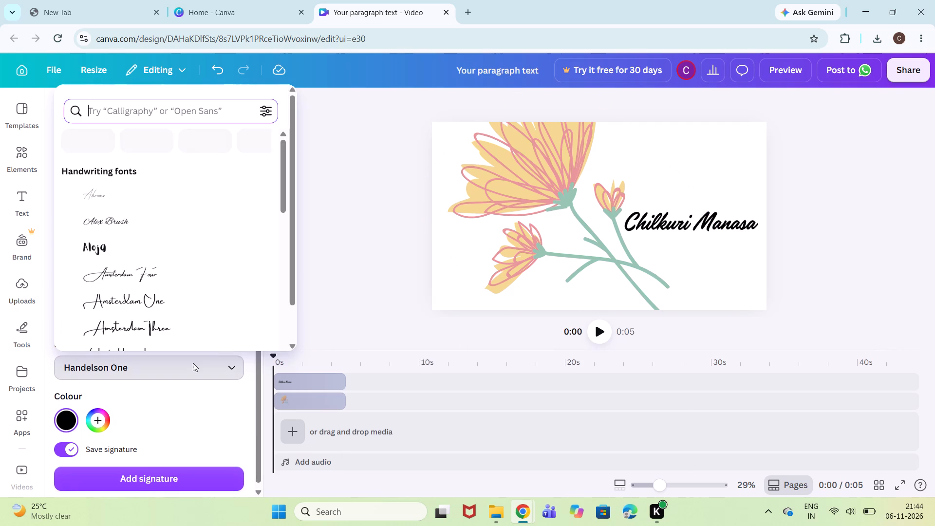
{"action": "left_click", "coordinate": [145, 269]}
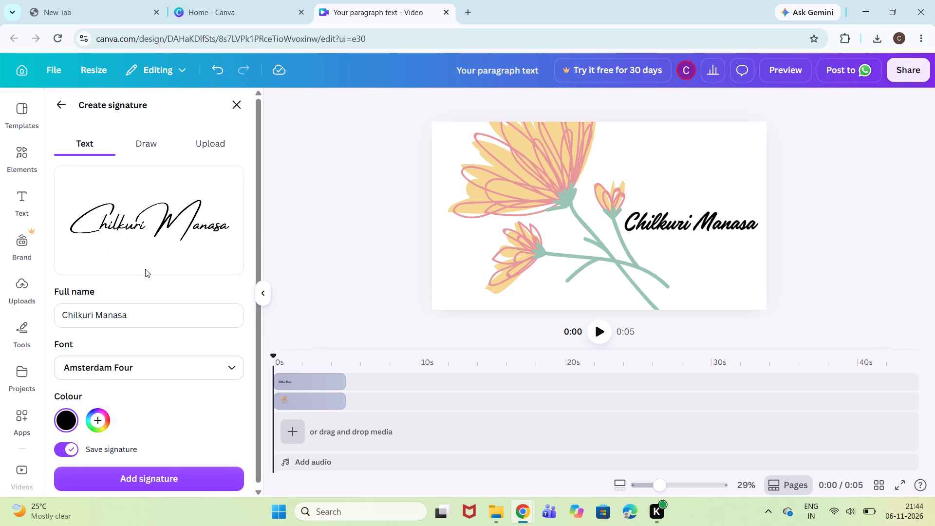
{"action": "left_click", "coordinate": [174, 363]}
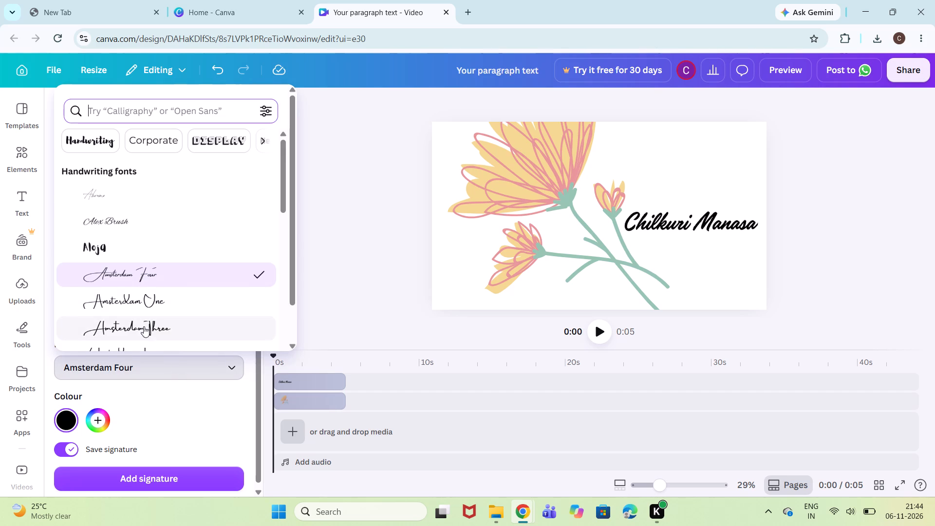
{"action": "scroll", "coordinate": [144, 326], "scroll_direction": "down", "scroll_amount": 3}
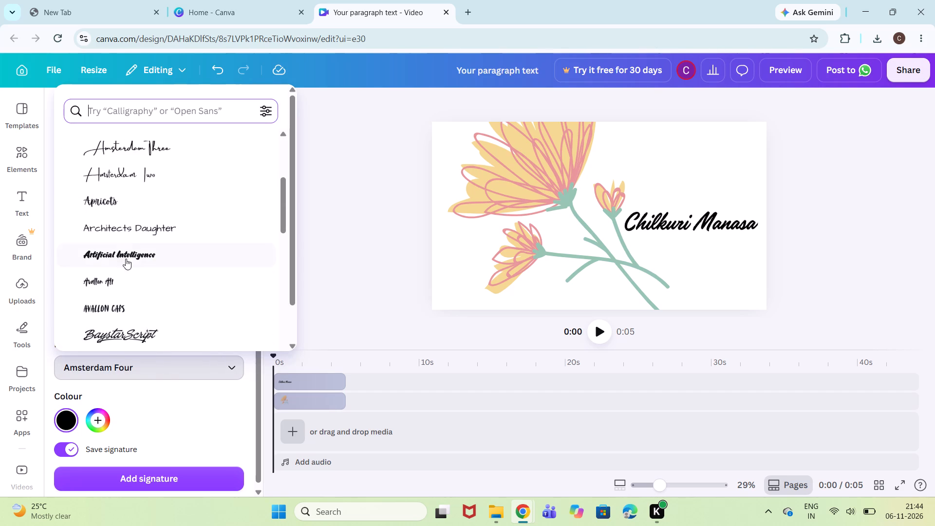
{"action": "left_click", "coordinate": [118, 200]}
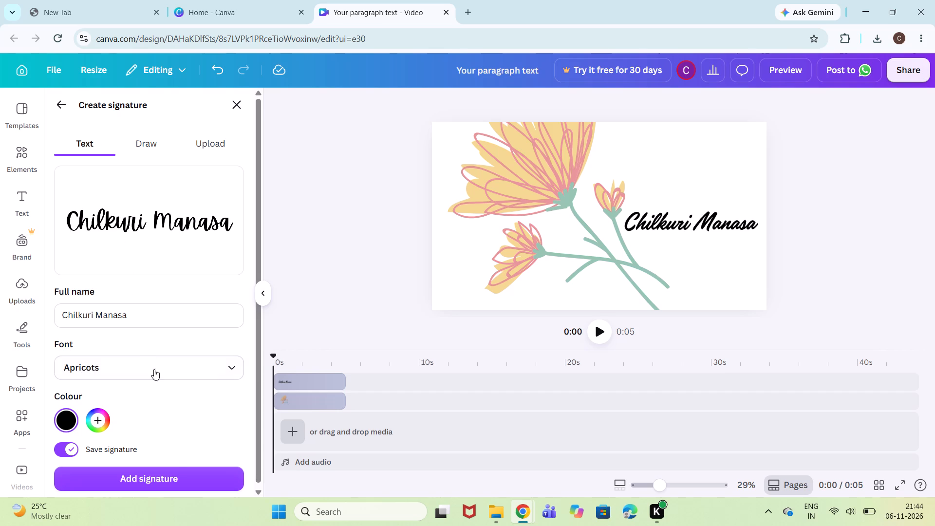
{"action": "left_click", "coordinate": [169, 471]}
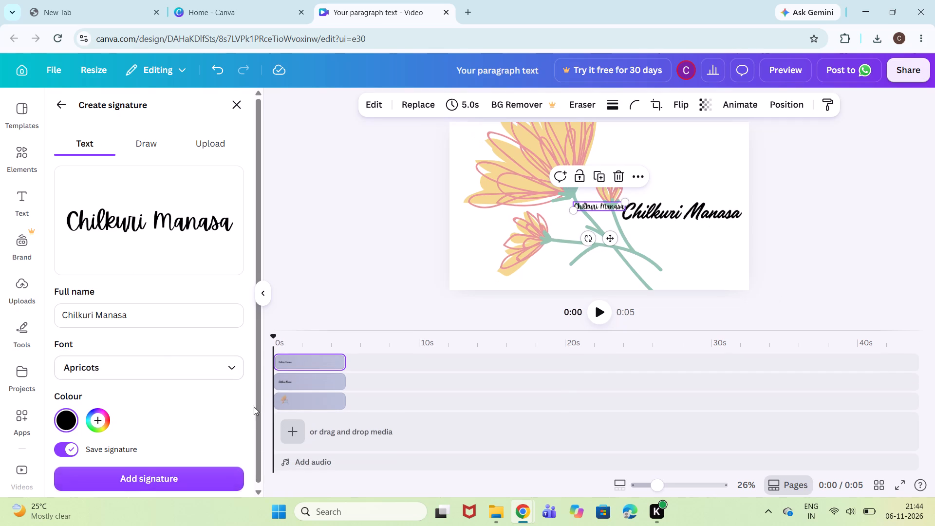
Delete the larger Handelson One signature from the page.
{"action": "left_click", "coordinate": [672, 213]}
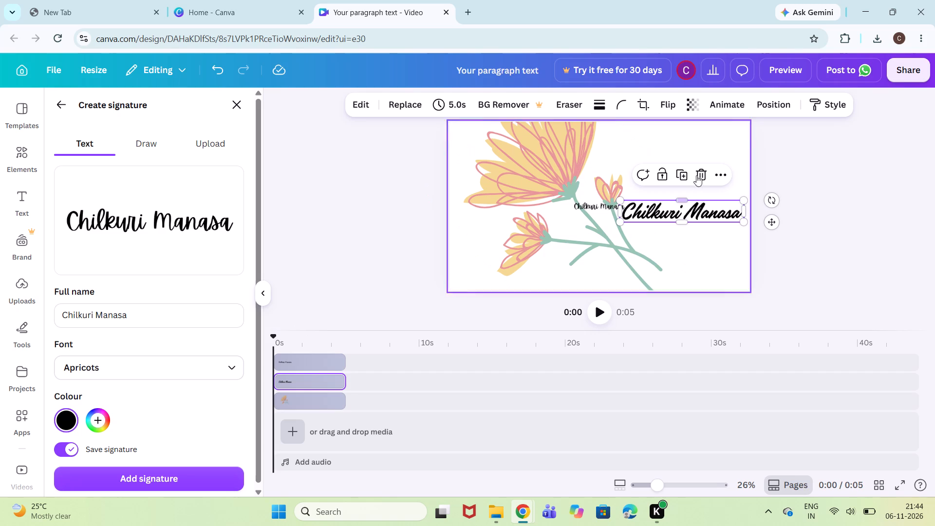
{"action": "left_click", "coordinate": [699, 171]}
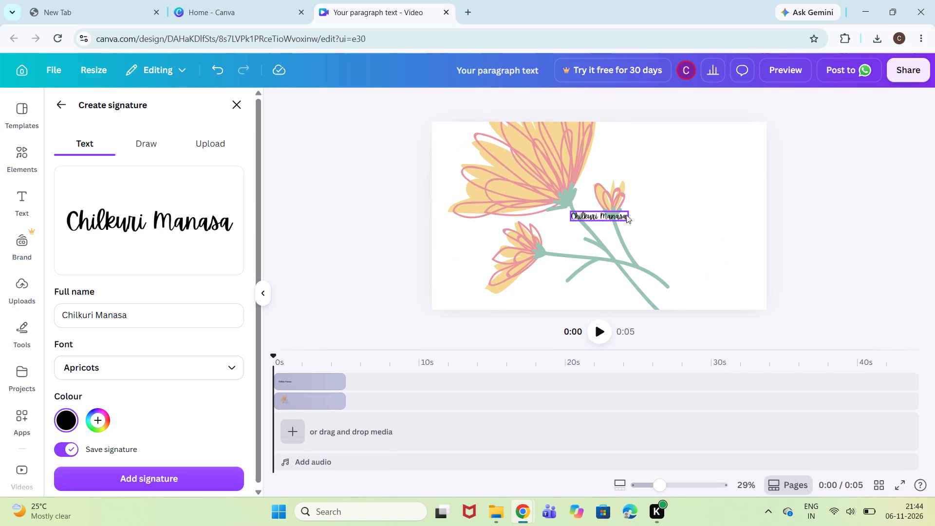
Enlarge the Apricots signature to about twice its width and place it near the page's right edge, slightly below mid-height.
{"action": "left_click", "coordinate": [626, 215]}
{"action": "left_click_drag", "start_coordinate": [631, 207], "coordinate": [634, 210]}
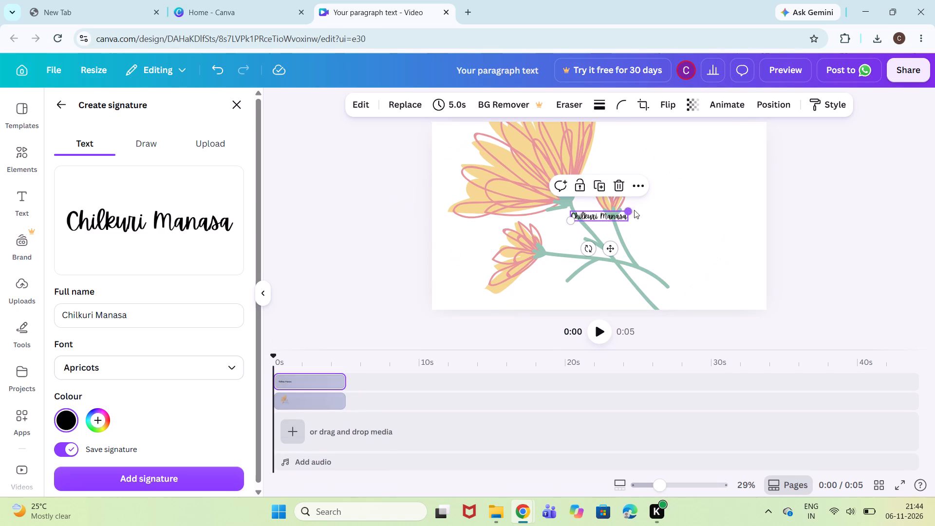
{"action": "left_click_drag", "start_coordinate": [634, 210], "coordinate": [689, 183]}
{"action": "left_click", "coordinate": [689, 183]}
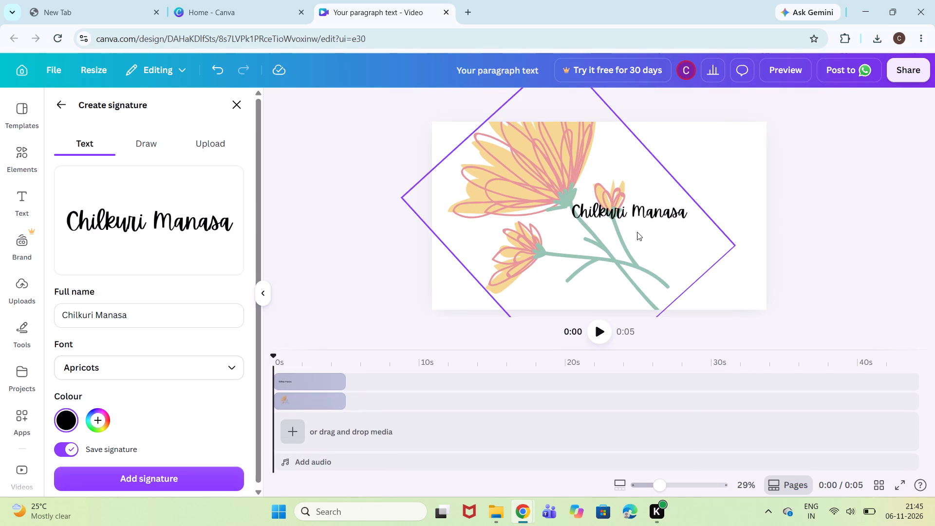
{"action": "left_click_drag", "start_coordinate": [639, 214], "coordinate": [699, 244]}
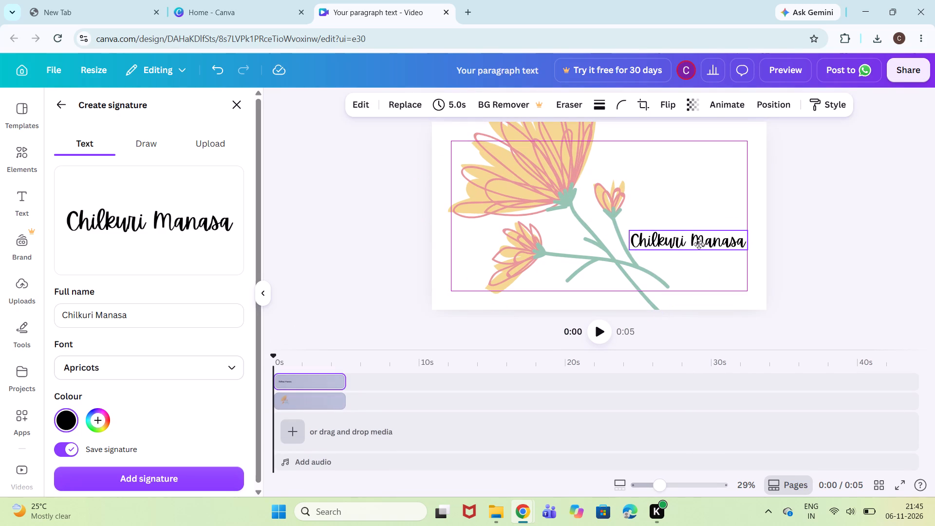
{"action": "left_click_drag", "start_coordinate": [699, 244], "coordinate": [700, 239]}
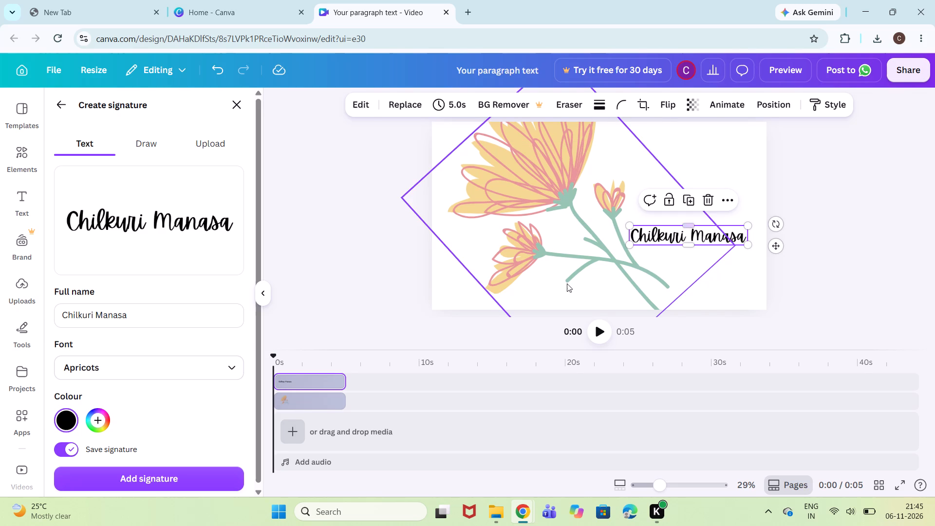
{"action": "left_click", "coordinate": [567, 283]}
{"action": "left_click", "coordinate": [453, 283]}
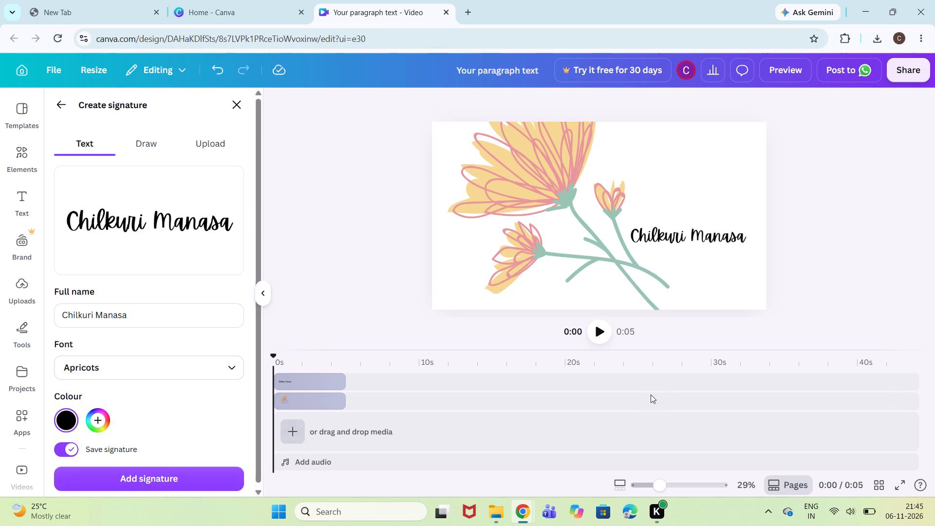
Play the video through to its end at 0:05 to review the first scene.
{"action": "left_click", "coordinate": [601, 336]}
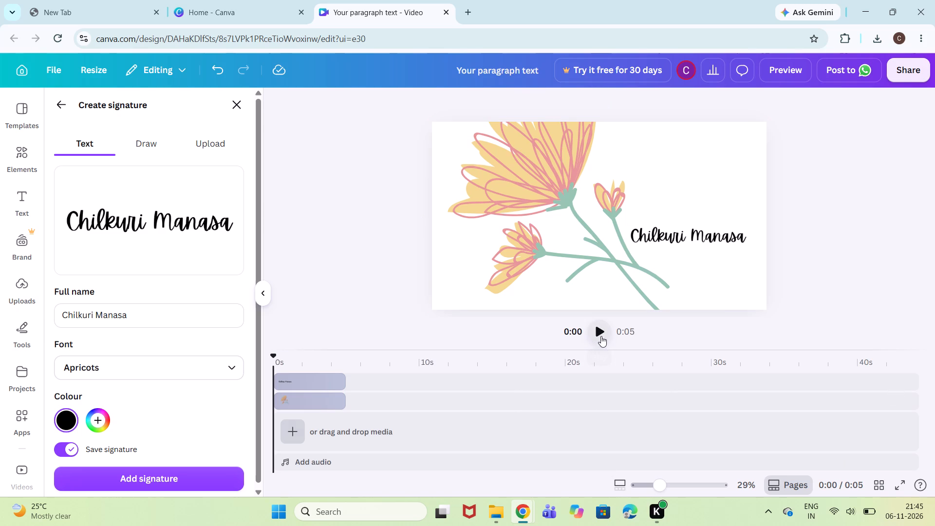
{"action": "left_click", "coordinate": [600, 330]}
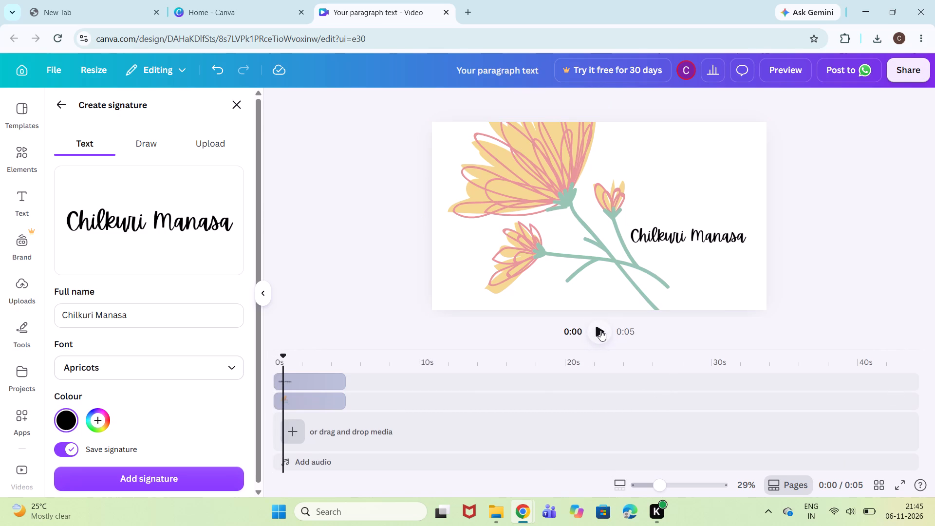
{"action": "left_click", "coordinate": [600, 330]}
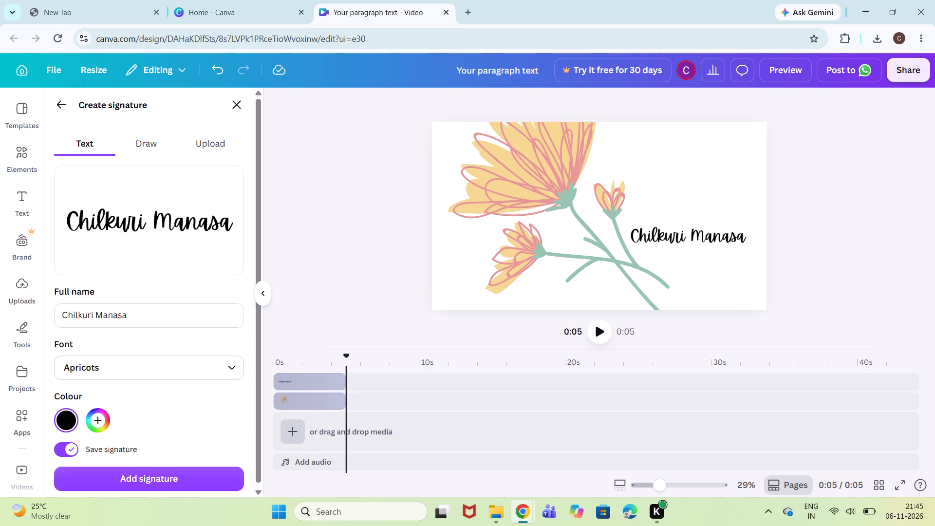
Add the orange tulip graphic from the Sketchy Flowers collection to the blank frame at 0:05.
{"action": "left_click", "coordinate": [16, 153]}
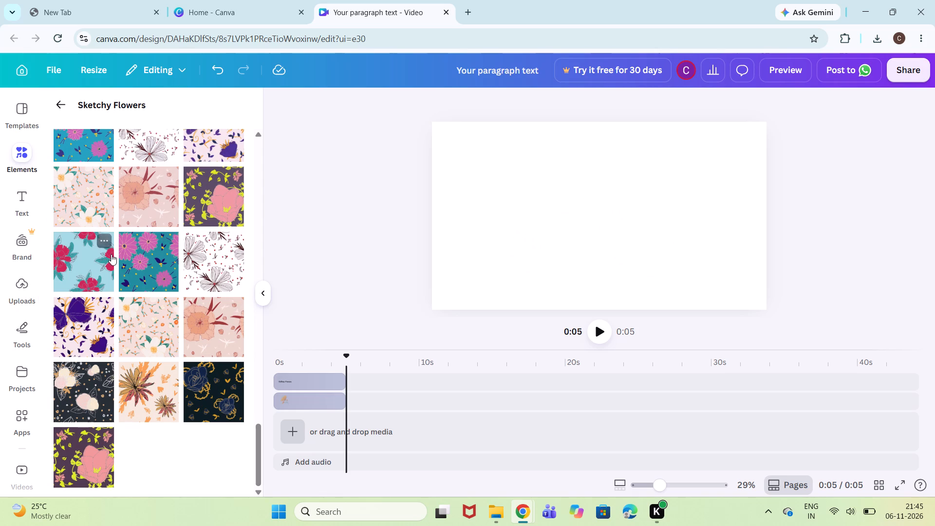
{"action": "scroll", "coordinate": [111, 254], "scroll_direction": "up", "scroll_amount": 7}
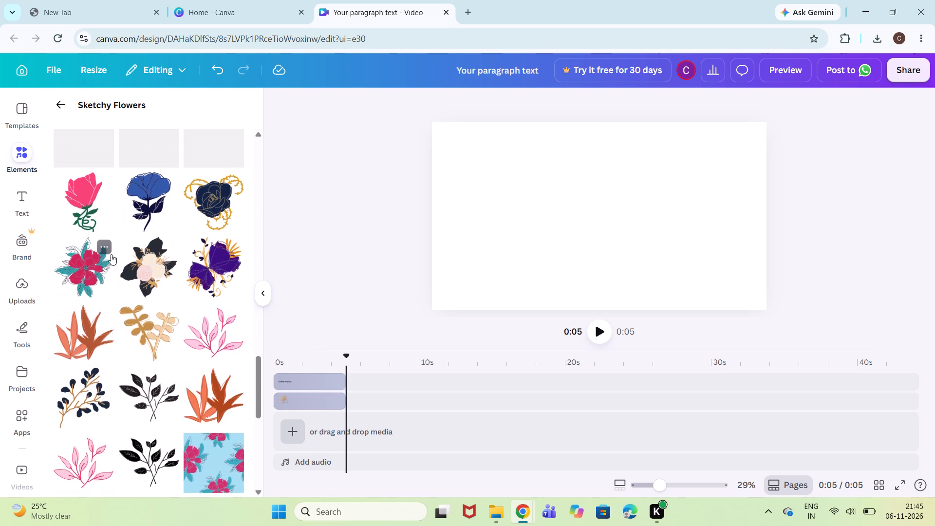
{"action": "scroll", "coordinate": [111, 254], "scroll_direction": "up", "scroll_amount": 5}
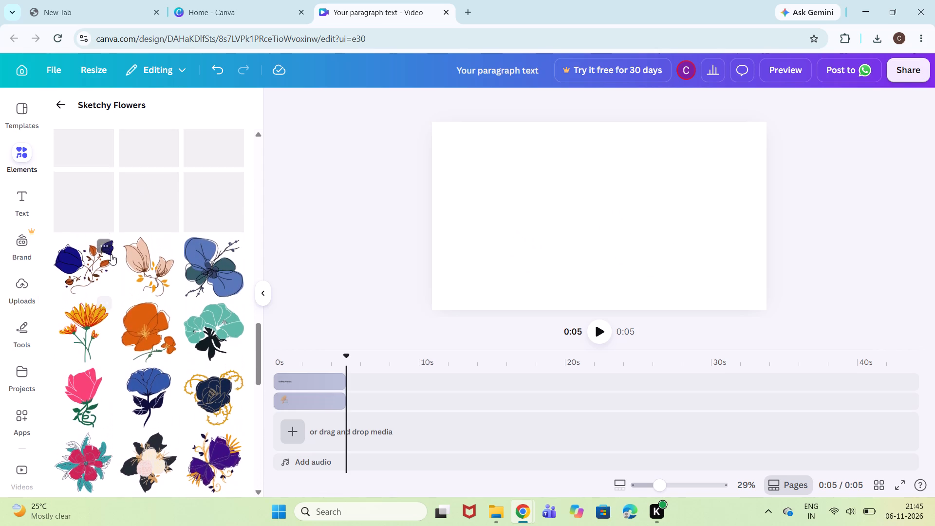
{"action": "scroll", "coordinate": [111, 254], "scroll_direction": "up", "scroll_amount": 2}
{"action": "scroll", "coordinate": [111, 254], "scroll_direction": "down", "scroll_amount": 2}
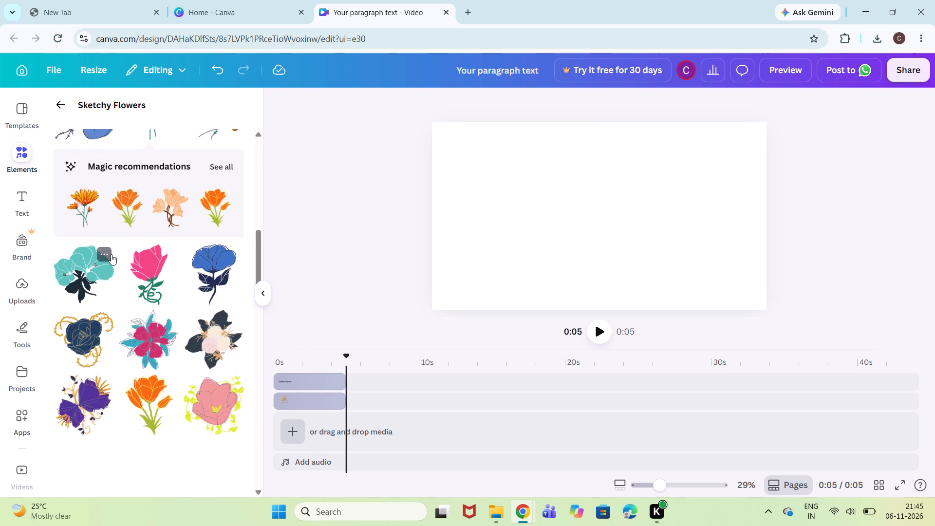
{"action": "scroll", "coordinate": [111, 254], "scroll_direction": "down", "scroll_amount": 2}
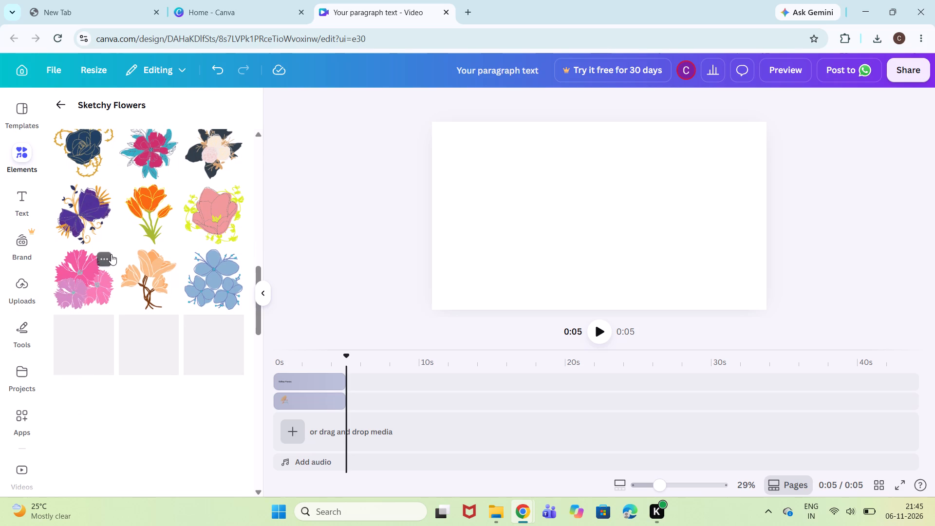
{"action": "scroll", "coordinate": [111, 254], "scroll_direction": "down", "scroll_amount": 4}
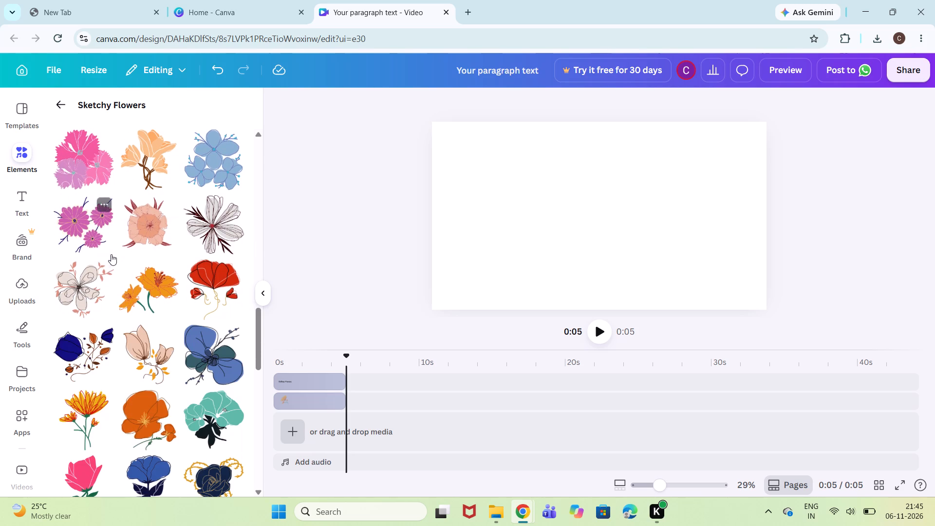
{"action": "scroll", "coordinate": [124, 293], "scroll_direction": "down", "scroll_amount": 3}
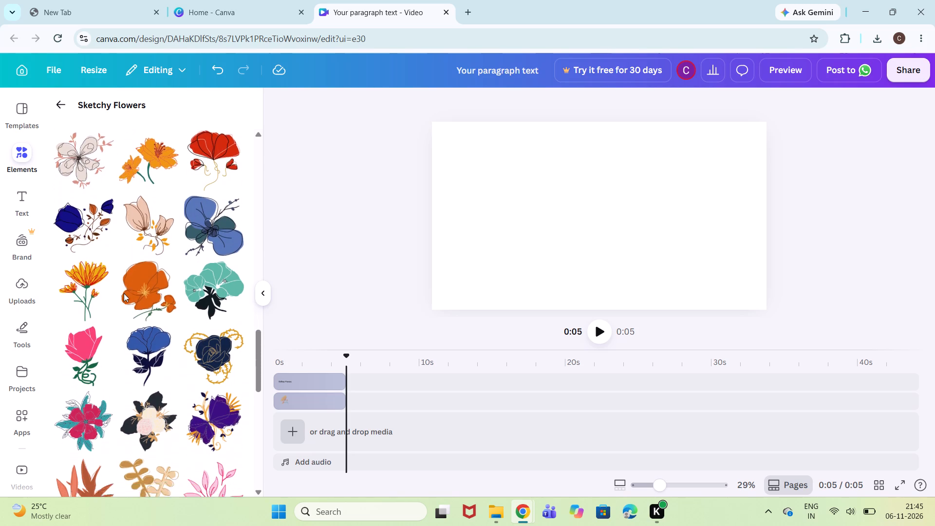
{"action": "scroll", "coordinate": [124, 293], "scroll_direction": "down", "scroll_amount": 4}
{"action": "scroll", "coordinate": [124, 293], "scroll_direction": "up", "scroll_amount": 6}
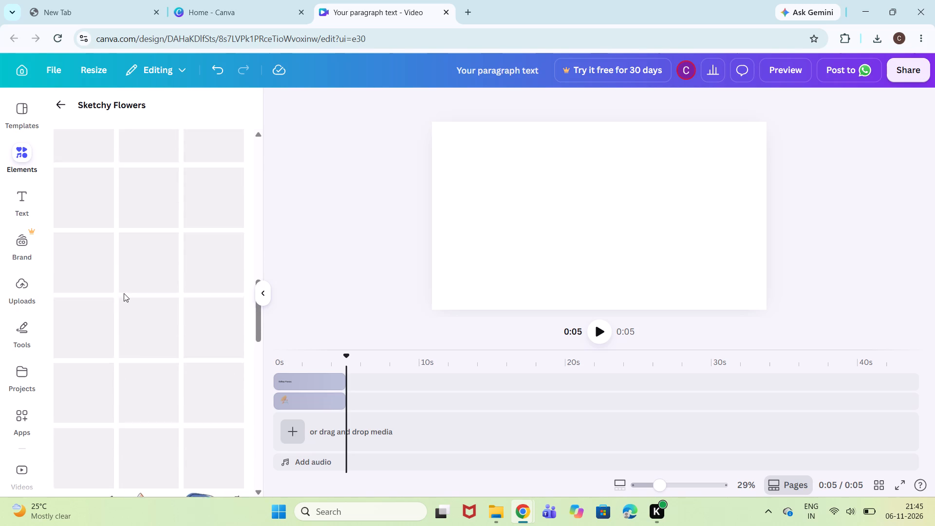
{"action": "scroll", "coordinate": [124, 293], "scroll_direction": "up", "scroll_amount": 10}
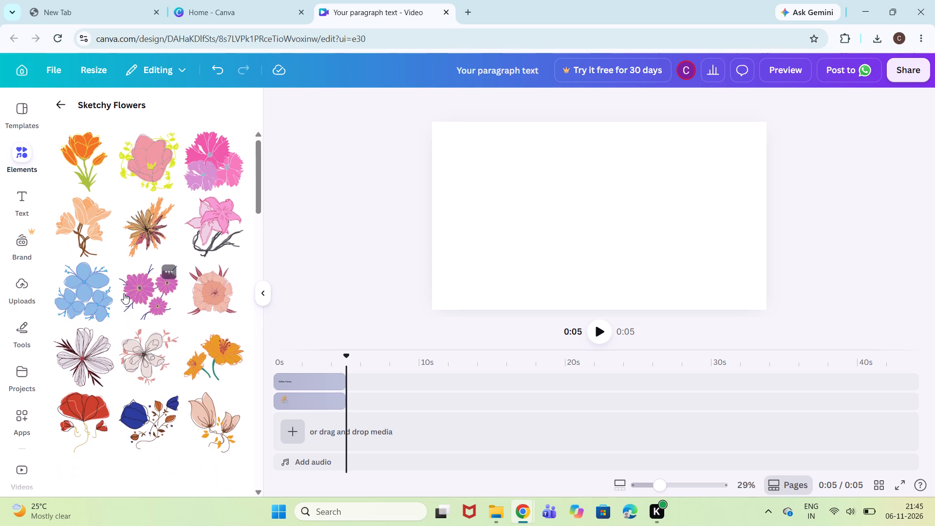
{"action": "left_click", "coordinate": [81, 145]}
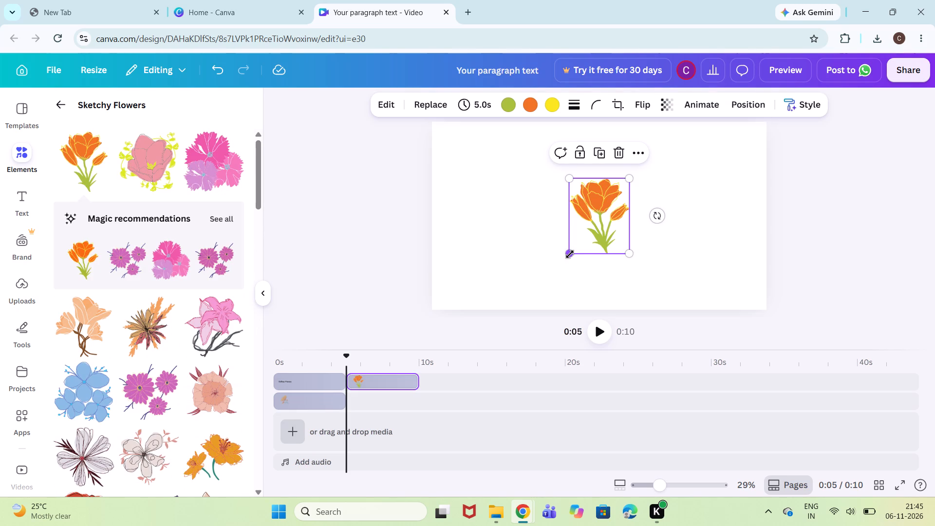
Enlarge the orange tulip to nearly twice its size, extending it toward the page's lower left.
{"action": "left_click_drag", "start_coordinate": [570, 254], "coordinate": [467, 284]}
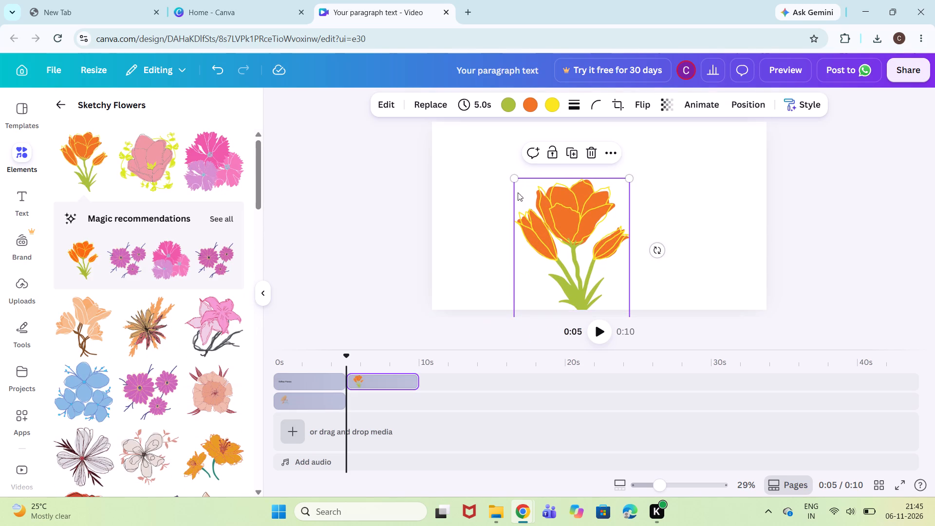
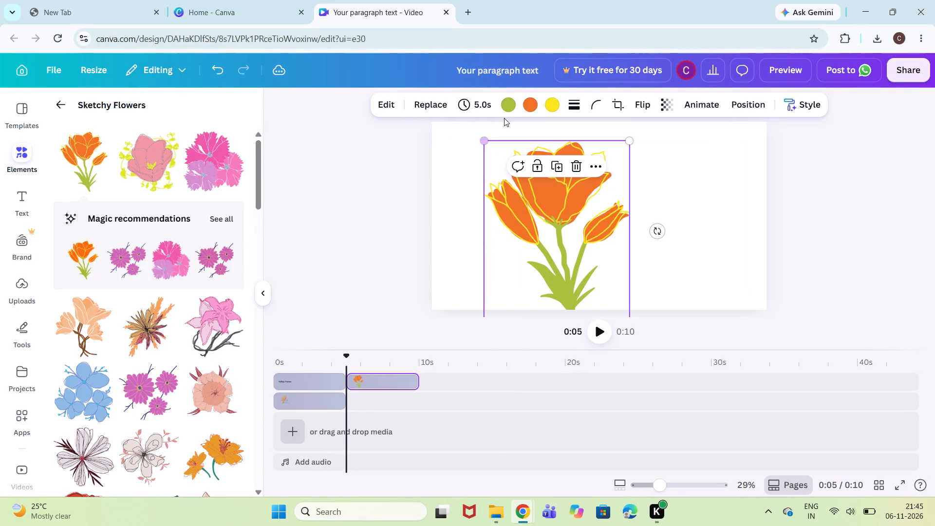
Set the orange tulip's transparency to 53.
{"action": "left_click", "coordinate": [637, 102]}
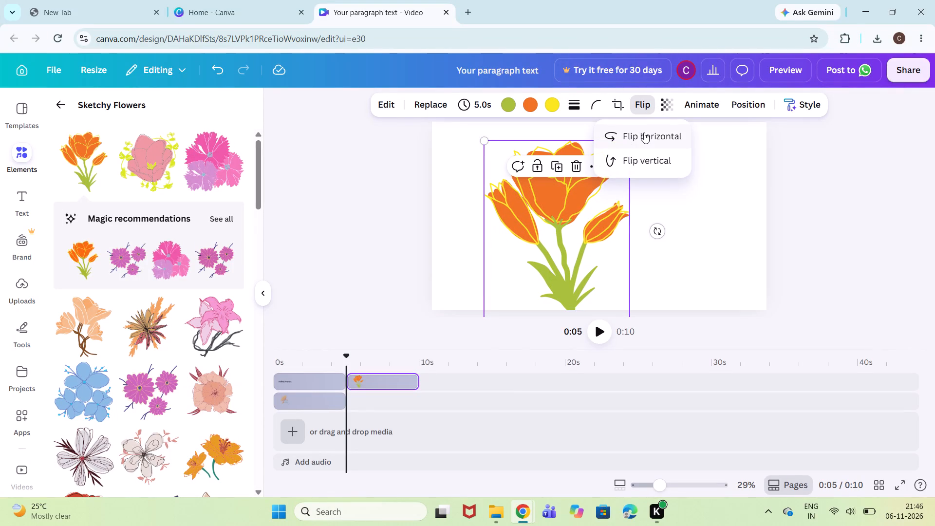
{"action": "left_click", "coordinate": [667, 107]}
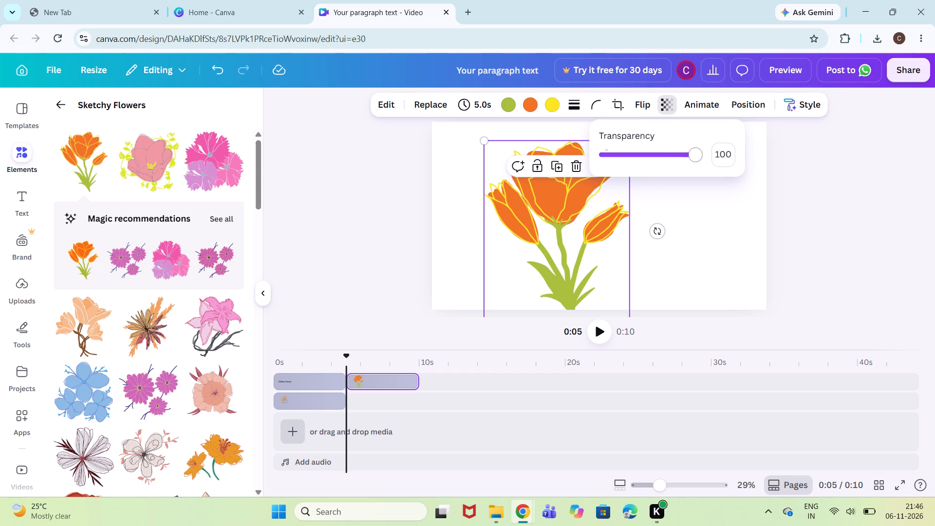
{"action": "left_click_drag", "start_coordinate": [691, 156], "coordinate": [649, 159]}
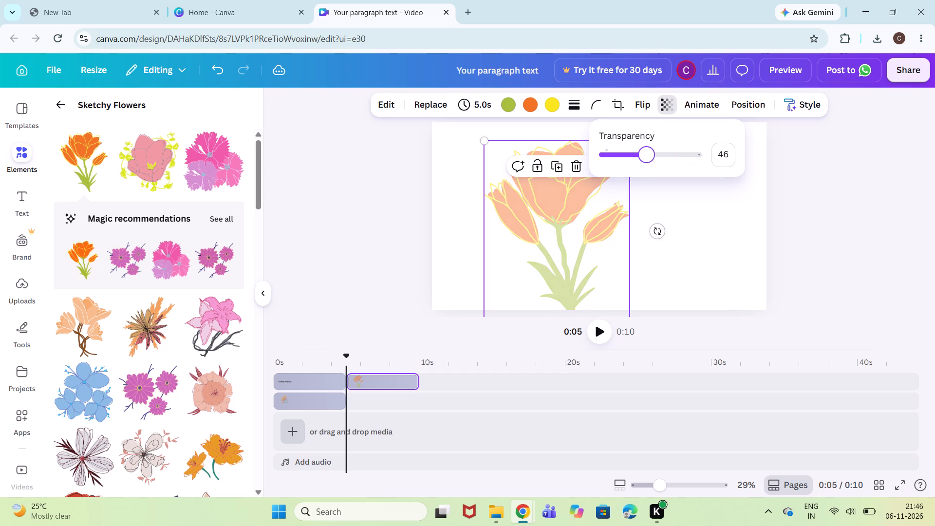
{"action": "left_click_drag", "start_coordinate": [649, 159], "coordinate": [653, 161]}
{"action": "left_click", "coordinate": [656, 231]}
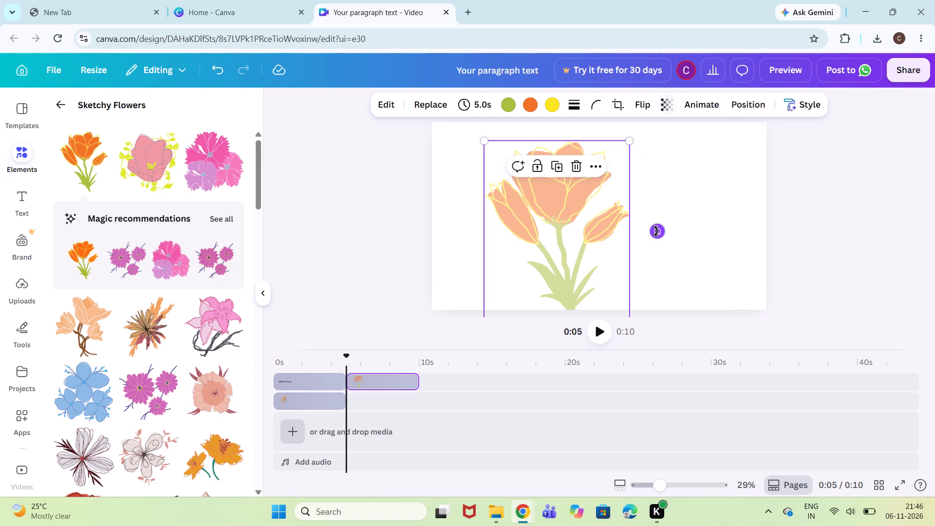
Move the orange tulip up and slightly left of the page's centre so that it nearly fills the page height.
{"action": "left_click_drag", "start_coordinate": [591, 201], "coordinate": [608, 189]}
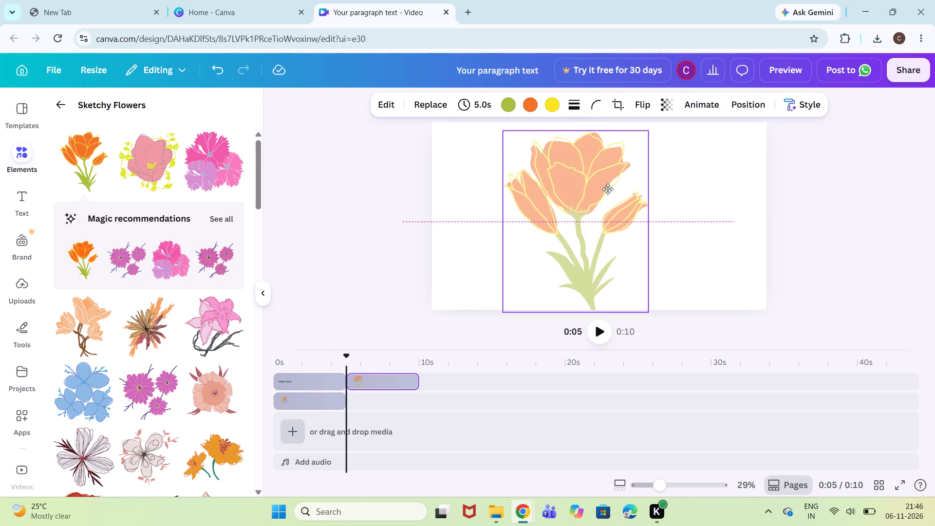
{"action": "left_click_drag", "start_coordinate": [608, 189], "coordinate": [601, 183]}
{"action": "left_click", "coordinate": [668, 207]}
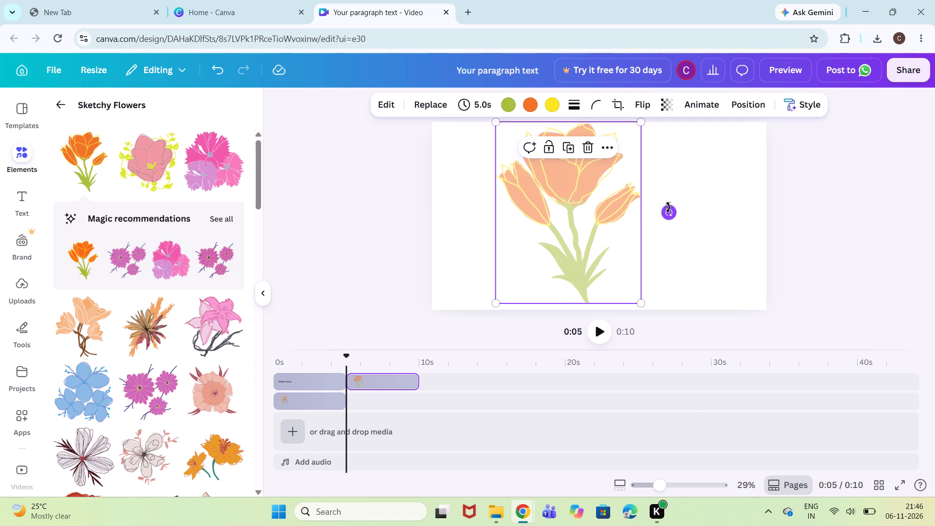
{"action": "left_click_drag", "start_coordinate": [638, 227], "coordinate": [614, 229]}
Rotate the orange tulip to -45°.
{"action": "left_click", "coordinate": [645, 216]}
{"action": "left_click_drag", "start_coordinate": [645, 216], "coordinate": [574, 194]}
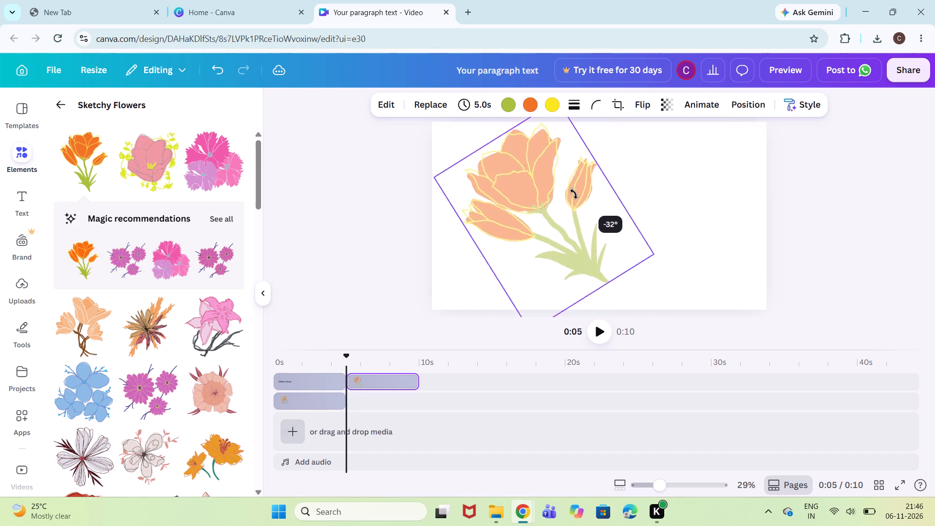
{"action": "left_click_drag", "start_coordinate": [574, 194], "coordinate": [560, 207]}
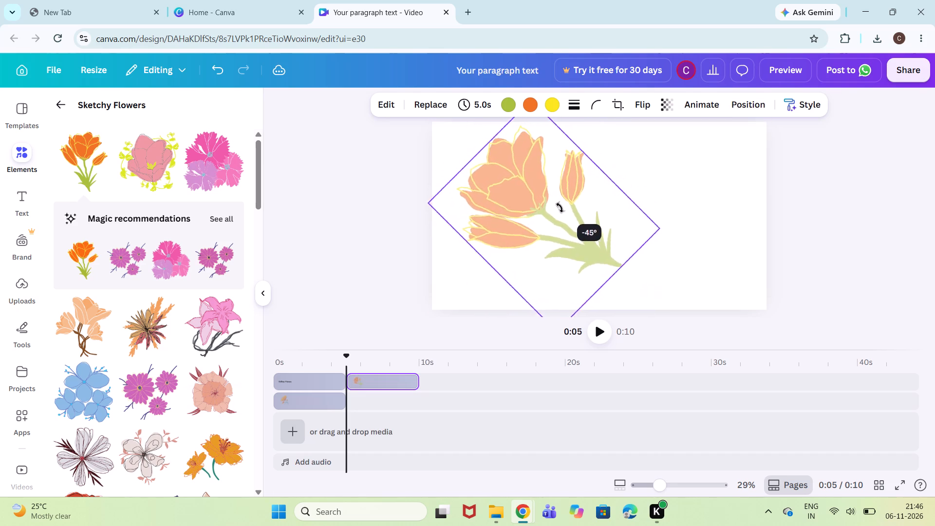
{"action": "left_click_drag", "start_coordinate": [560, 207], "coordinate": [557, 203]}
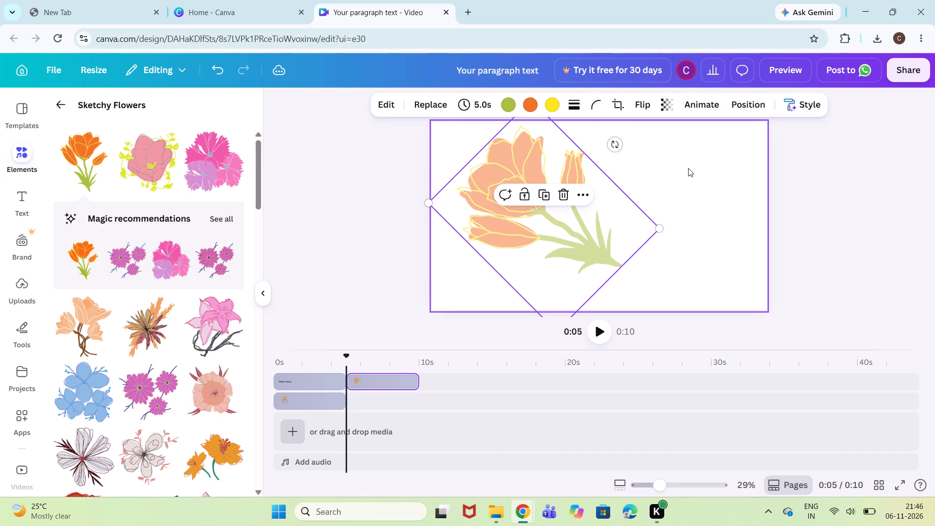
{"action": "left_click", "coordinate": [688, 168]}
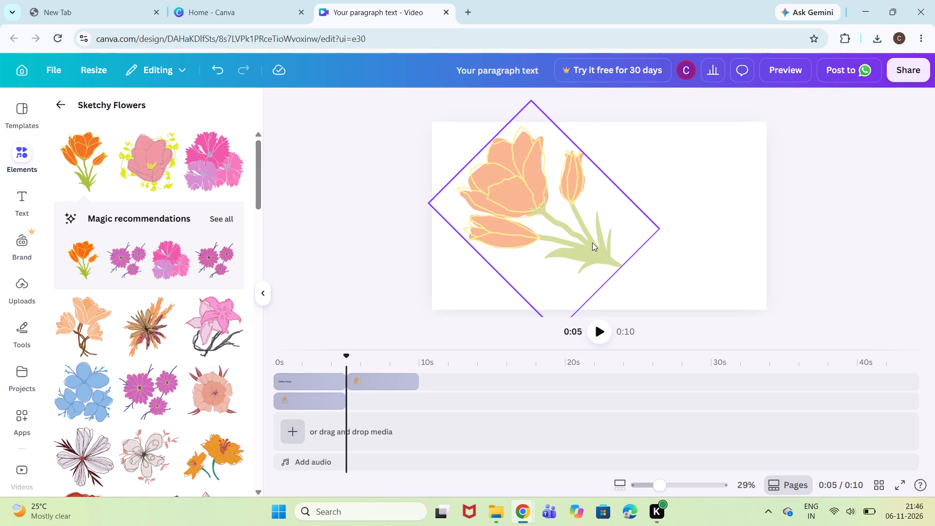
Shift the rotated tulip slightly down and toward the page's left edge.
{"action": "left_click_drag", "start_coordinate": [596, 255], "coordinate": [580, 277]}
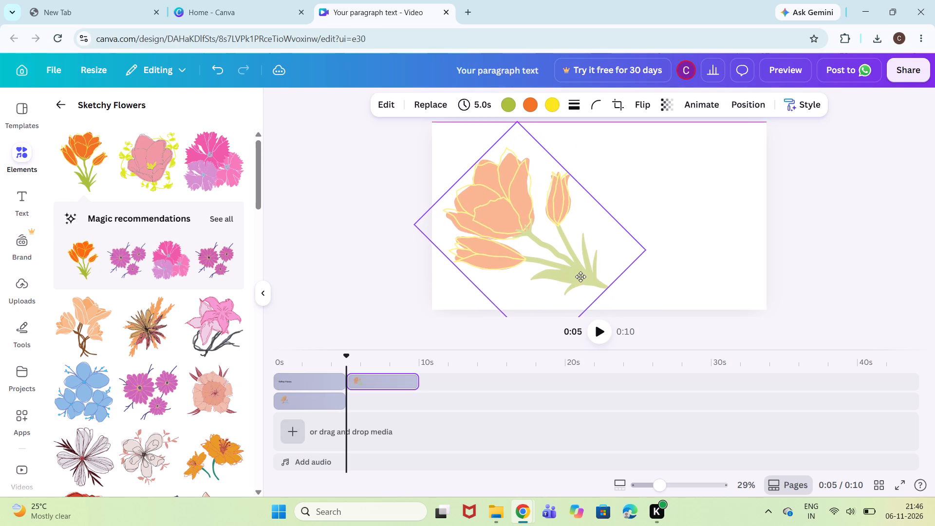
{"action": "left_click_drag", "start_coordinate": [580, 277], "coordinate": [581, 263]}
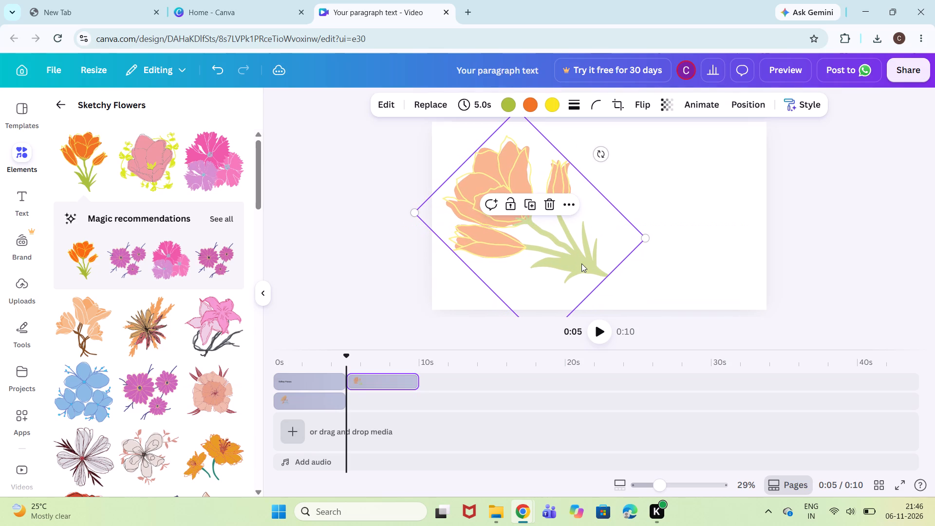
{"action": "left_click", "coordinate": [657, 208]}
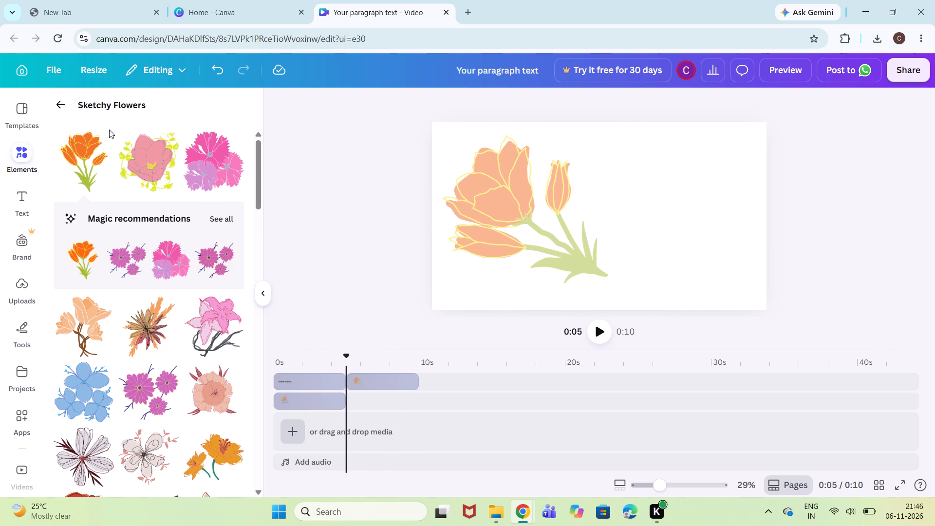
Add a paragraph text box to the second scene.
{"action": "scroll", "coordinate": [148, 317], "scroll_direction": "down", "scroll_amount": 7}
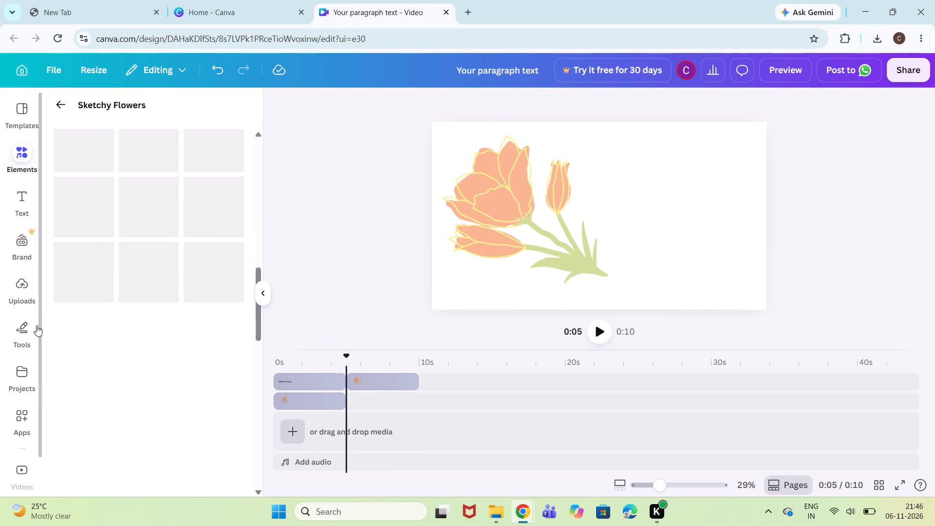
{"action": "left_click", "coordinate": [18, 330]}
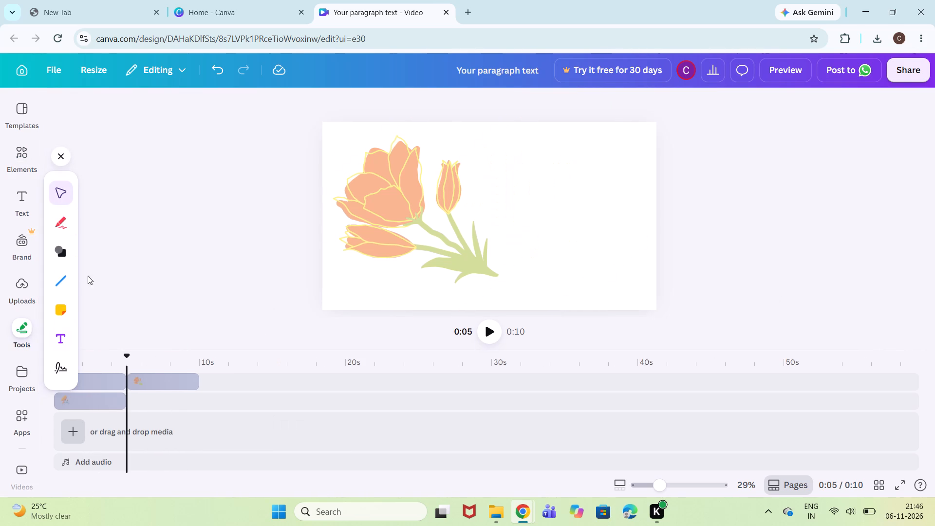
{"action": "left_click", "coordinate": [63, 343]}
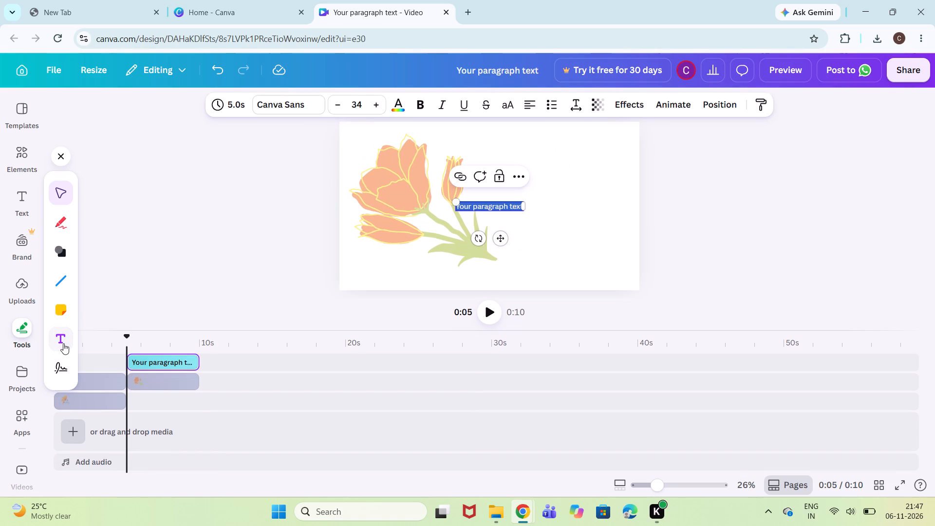
Start a new Apricots-font text signature, replacing the second word in the full name field.
{"action": "left_click", "coordinate": [58, 367]}
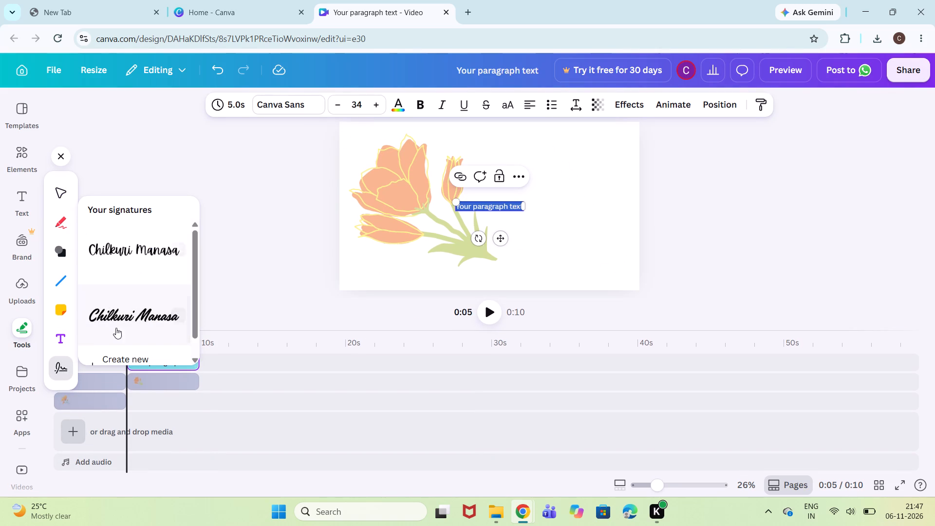
{"action": "left_click", "coordinate": [116, 357]}
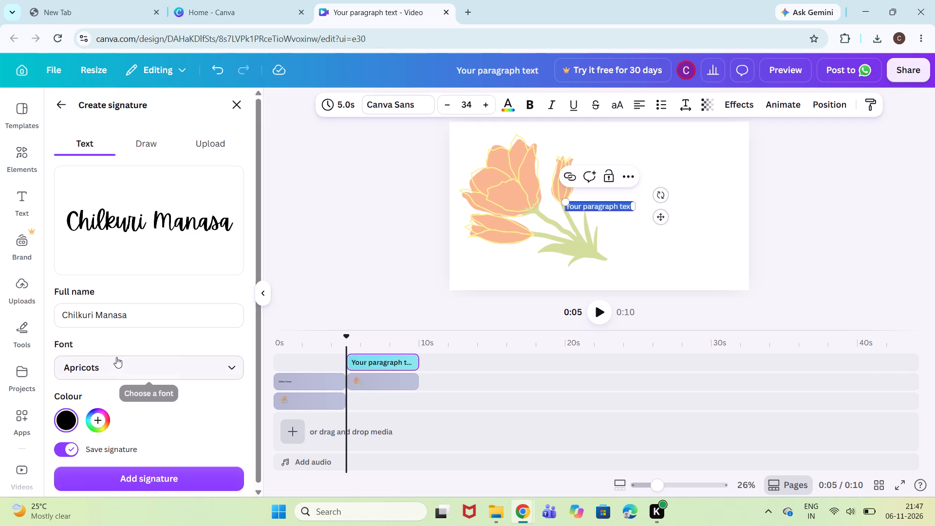
{"action": "left_click", "coordinate": [149, 301]}
{"action": "left_click", "coordinate": [143, 312]}
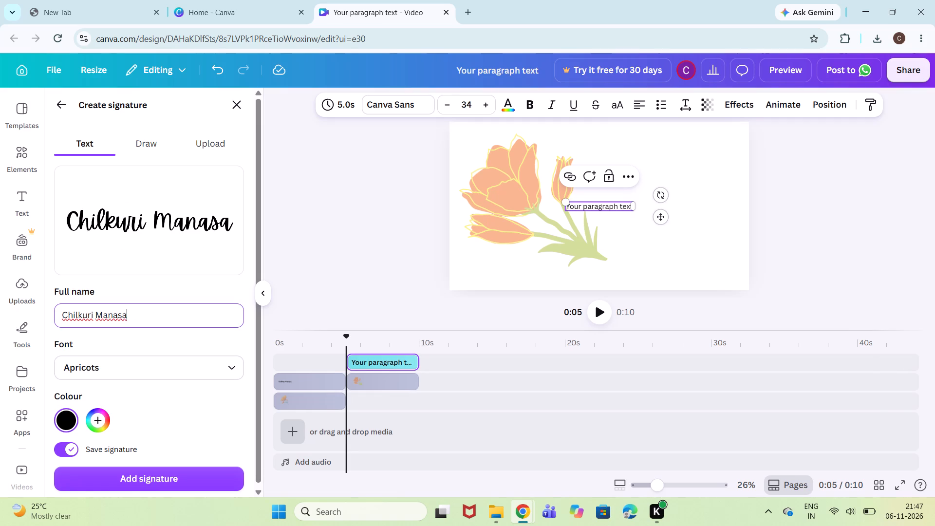
{"action": "key", "text": "BackSpace"}
{"action": "key", "text": "BackSpace"}
{"action": "key", "text": "BackSpace"}
{"action": "key", "text": "BackSpace"}
{"action": "key", "text": "BackSpace"}
{"action": "key", "text": "BackSpace"}
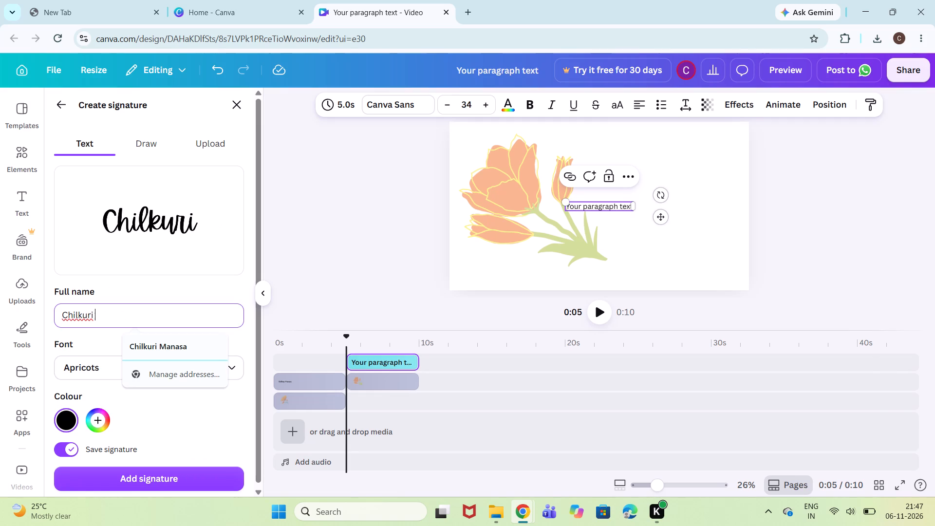
{"action": "key", "text": "shift+p"}
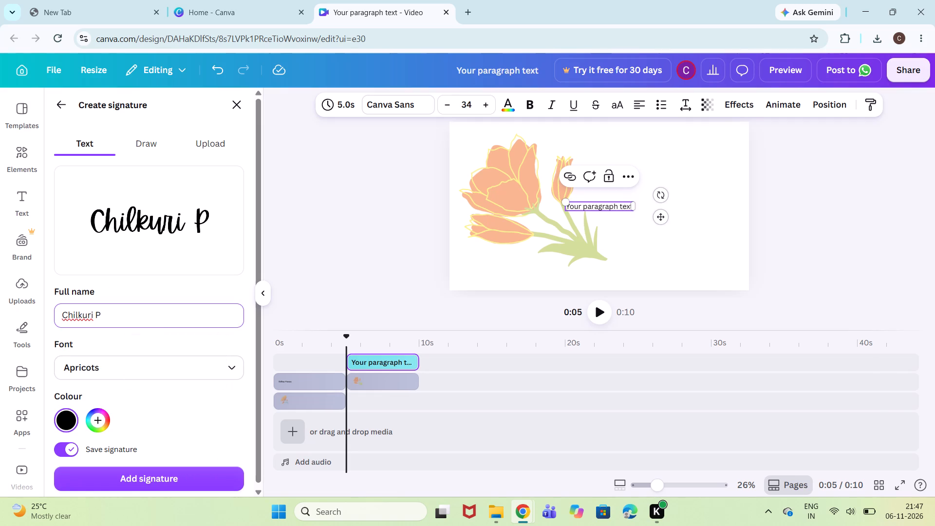
{"action": "type", "text": "riy"}
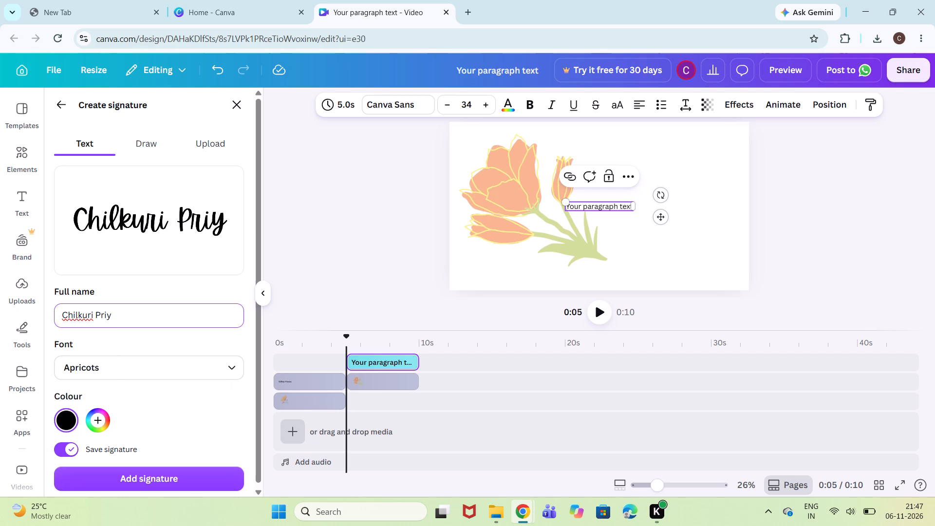
{"action": "type", "text": "anka"}
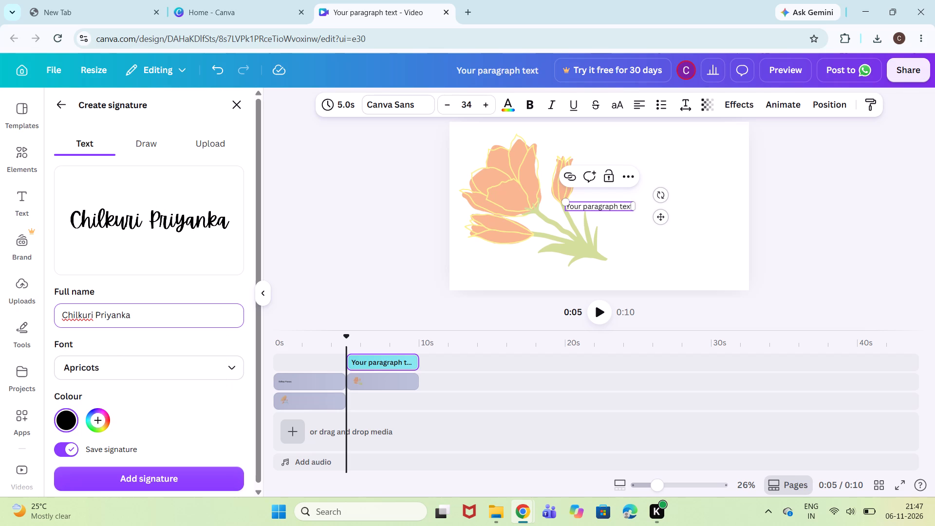
Delete the orange tulip and the placeholder paragraph text from the second scene.
{"action": "left_click", "coordinate": [620, 208]}
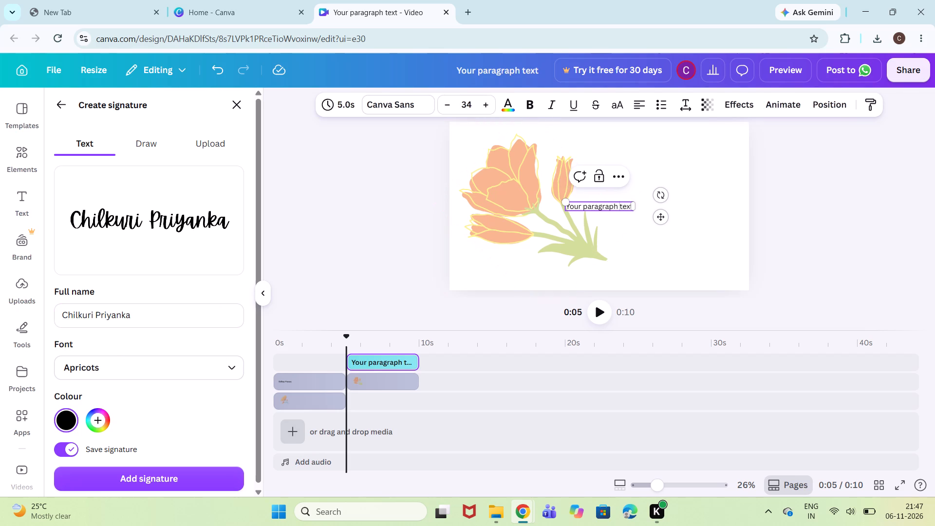
{"action": "left_click", "coordinate": [627, 208]}
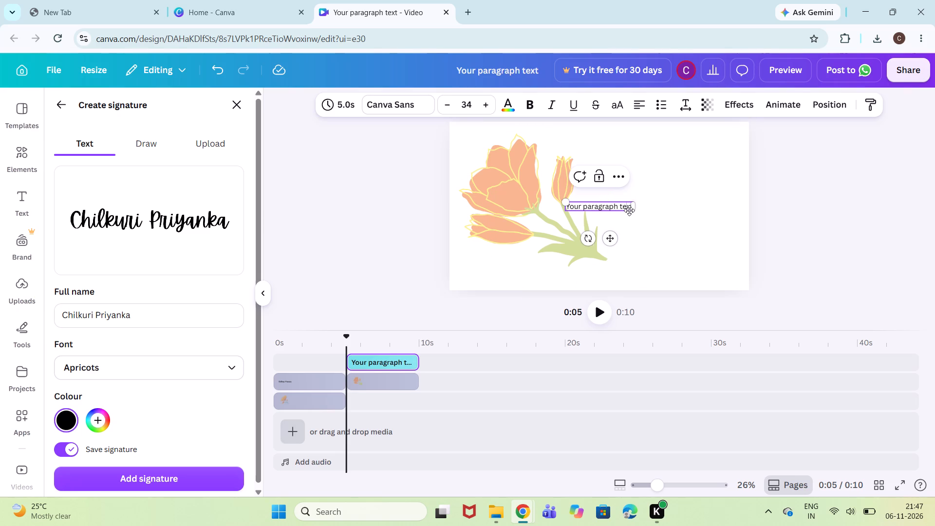
{"action": "left_click", "coordinate": [627, 209]}
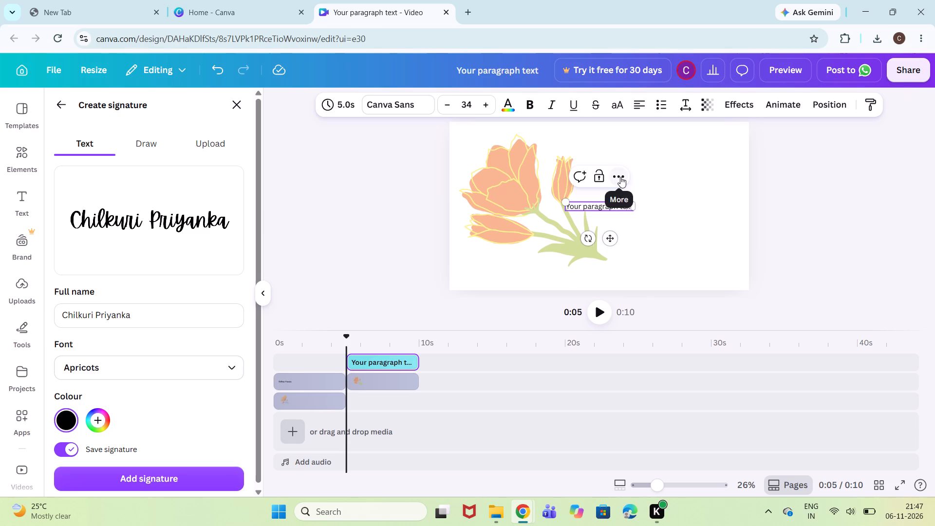
{"action": "left_click", "coordinate": [620, 177]}
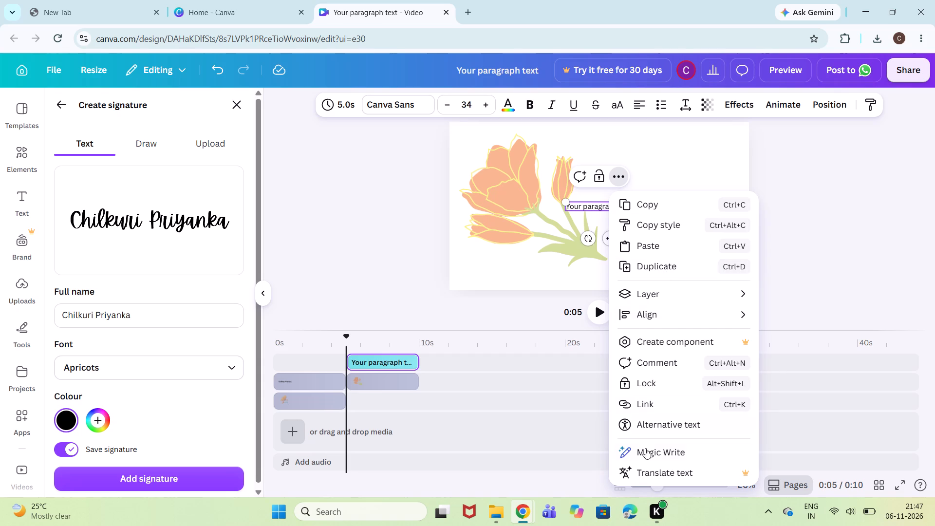
{"action": "left_click", "coordinate": [570, 259]}
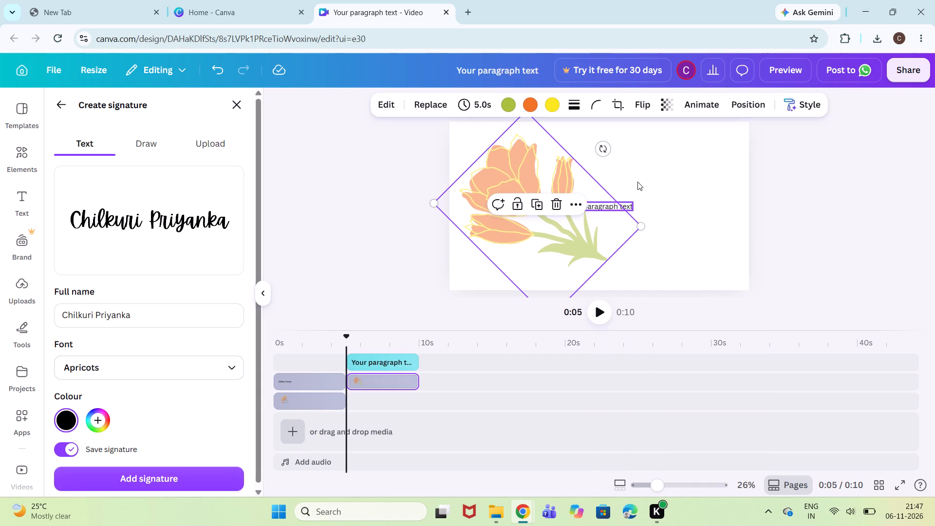
{"action": "left_click", "coordinate": [554, 207]}
{"action": "left_click", "coordinate": [585, 218]}
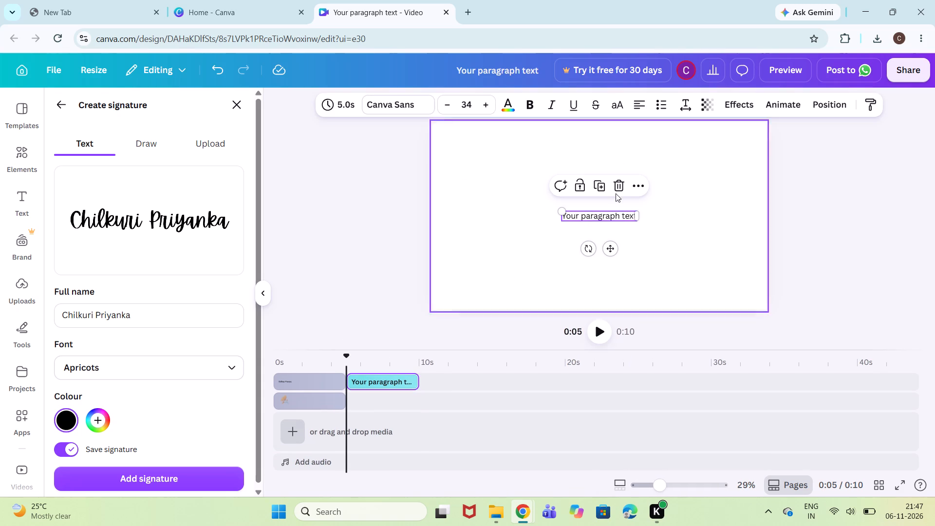
{"action": "left_click", "coordinate": [622, 184]}
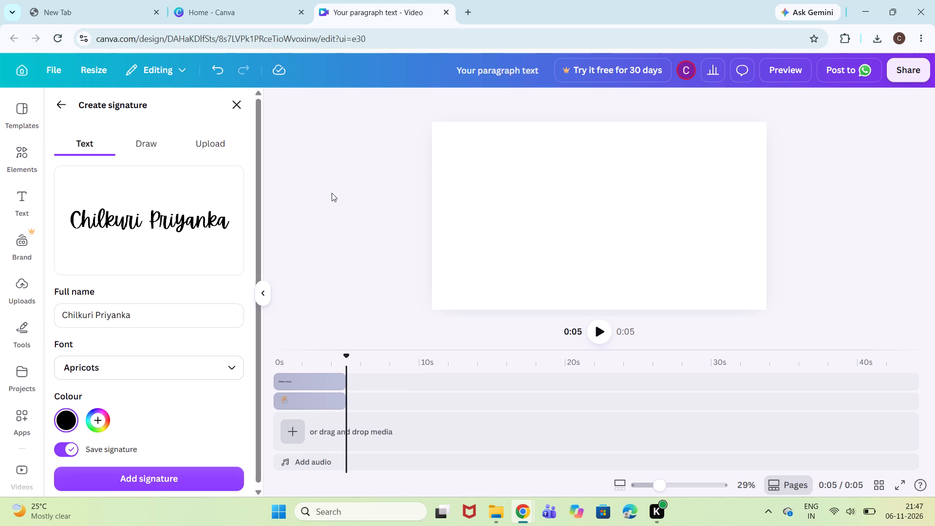
Add the new signature, enlarged to about two and a half times its width, near the page's lower right corner.
{"action": "left_click", "coordinate": [144, 487]}
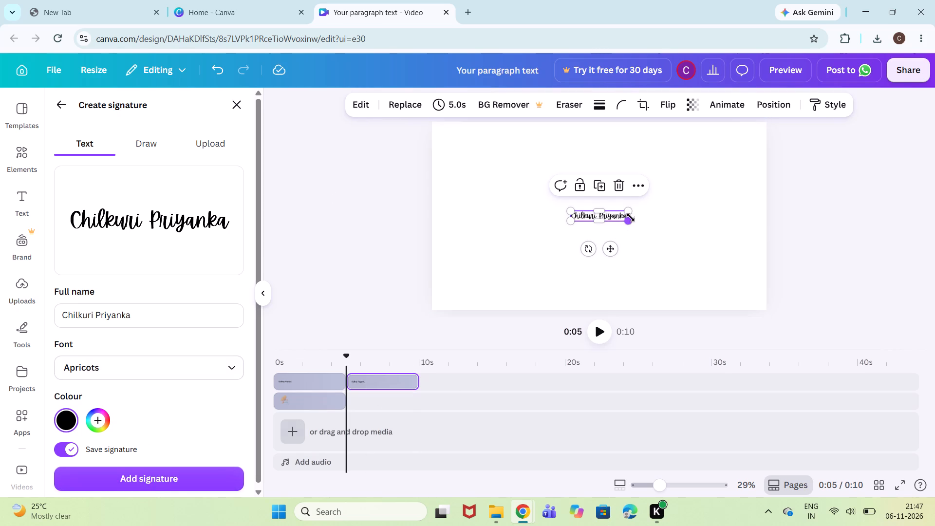
{"action": "left_click_drag", "start_coordinate": [630, 218], "coordinate": [708, 277]}
{"action": "left_click_drag", "start_coordinate": [652, 227], "coordinate": [701, 262]}
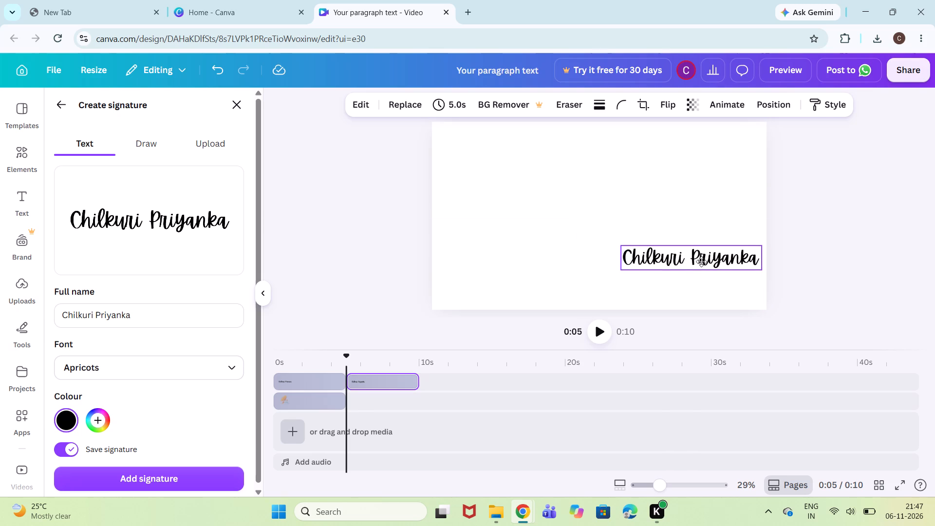
{"action": "left_click_drag", "start_coordinate": [701, 262], "coordinate": [695, 265]}
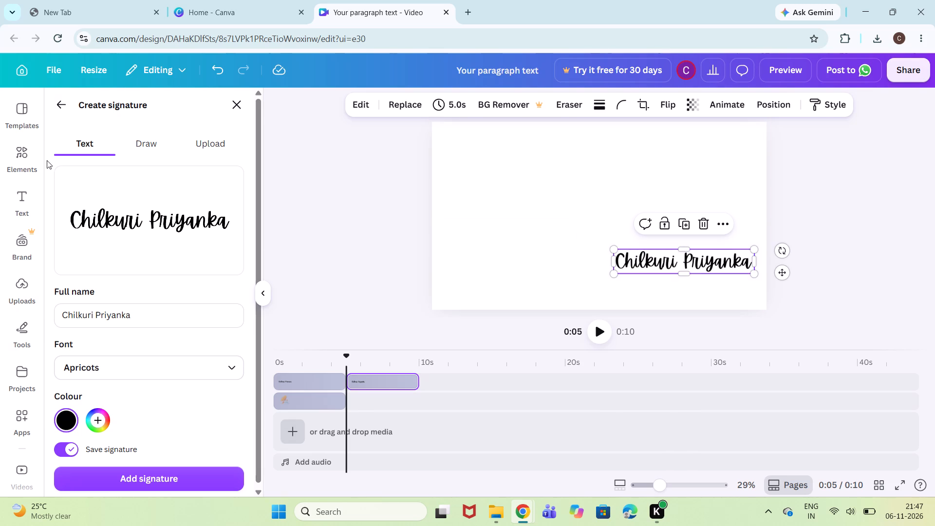
Add the peach flower with brown stems from Sketchy Flowers to the second scene, nearly double its size, and place it on the page's left half.
{"action": "left_click", "coordinate": [26, 149]}
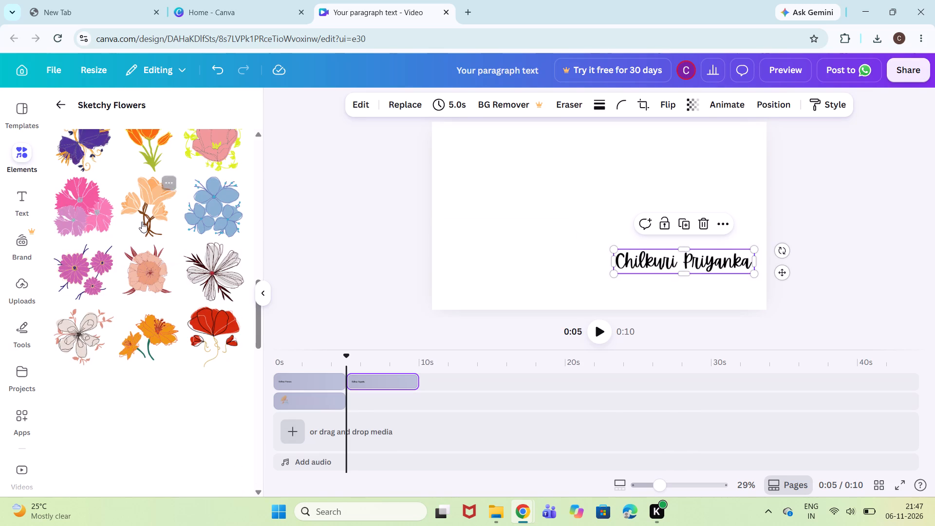
{"action": "left_click", "coordinate": [141, 223]}
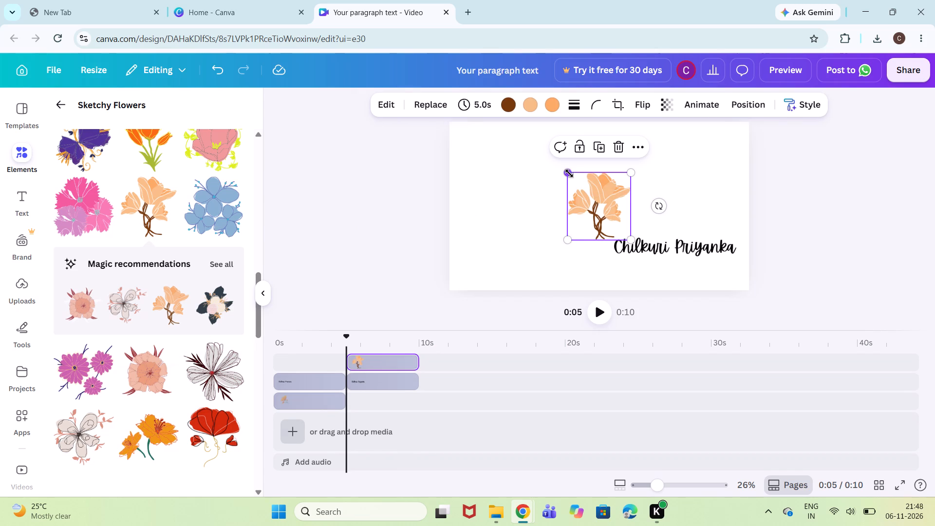
{"action": "left_click_drag", "start_coordinate": [569, 173], "coordinate": [486, 147]}
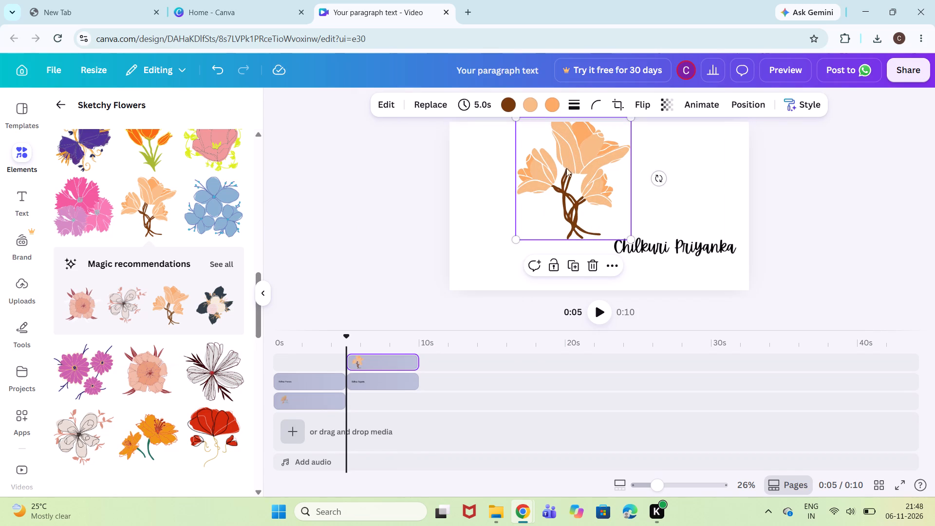
{"action": "left_click_drag", "start_coordinate": [569, 174], "coordinate": [513, 208]}
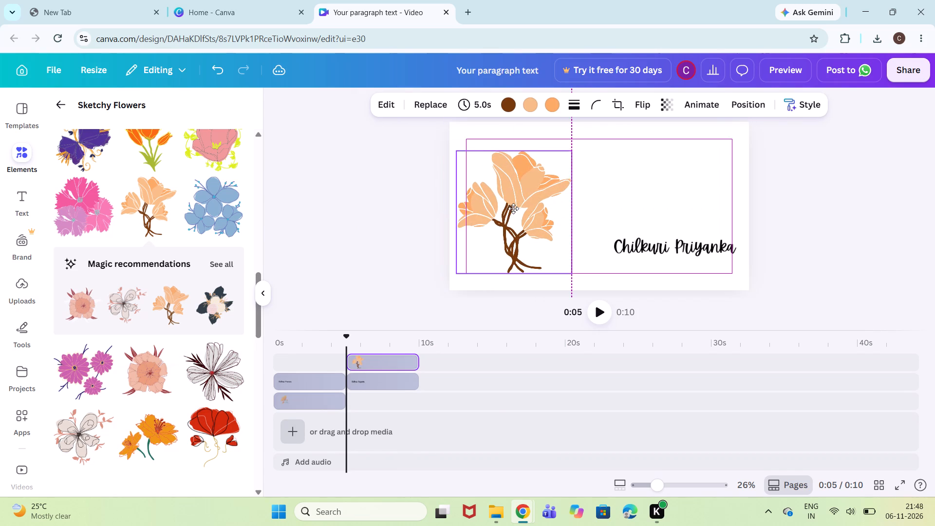
{"action": "left_click_drag", "start_coordinate": [513, 208], "coordinate": [518, 209]}
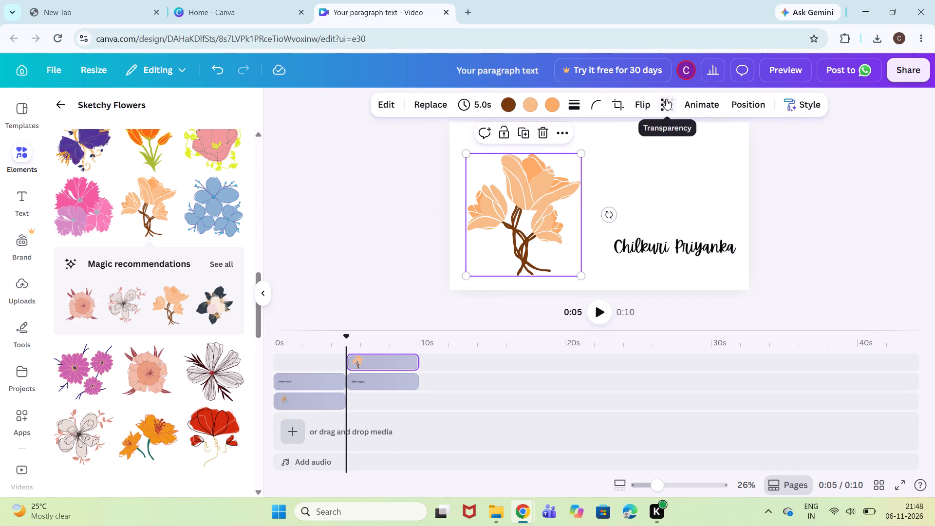
Set the peach flower's transparency to about 64.
{"action": "left_click", "coordinate": [666, 99]}
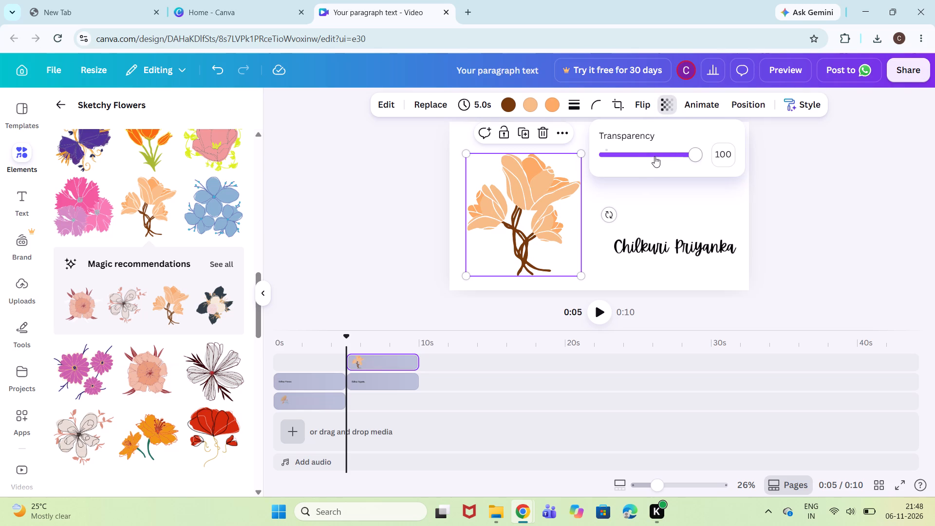
{"action": "left_click_drag", "start_coordinate": [695, 155], "coordinate": [661, 157]}
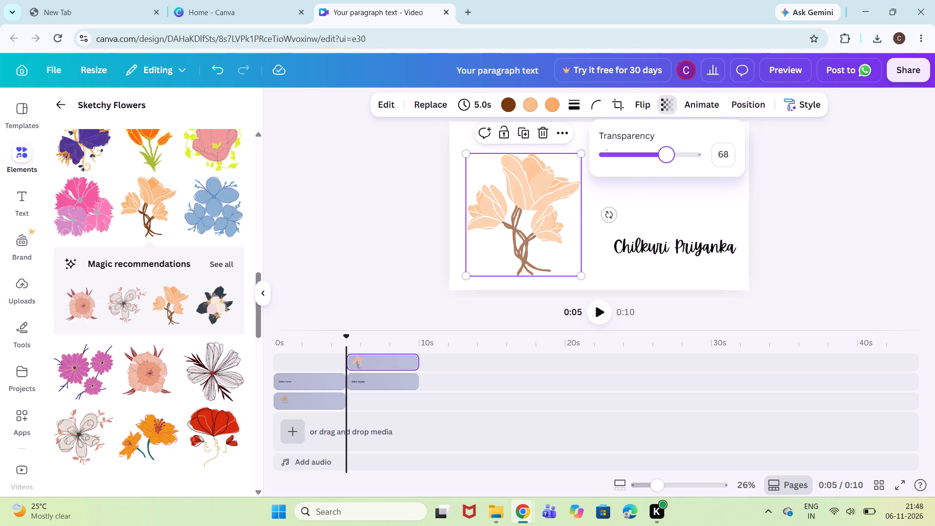
{"action": "left_click_drag", "start_coordinate": [661, 157], "coordinate": [663, 162]}
{"action": "left_click_drag", "start_coordinate": [663, 162], "coordinate": [664, 166]}
{"action": "left_click", "coordinate": [658, 200]}
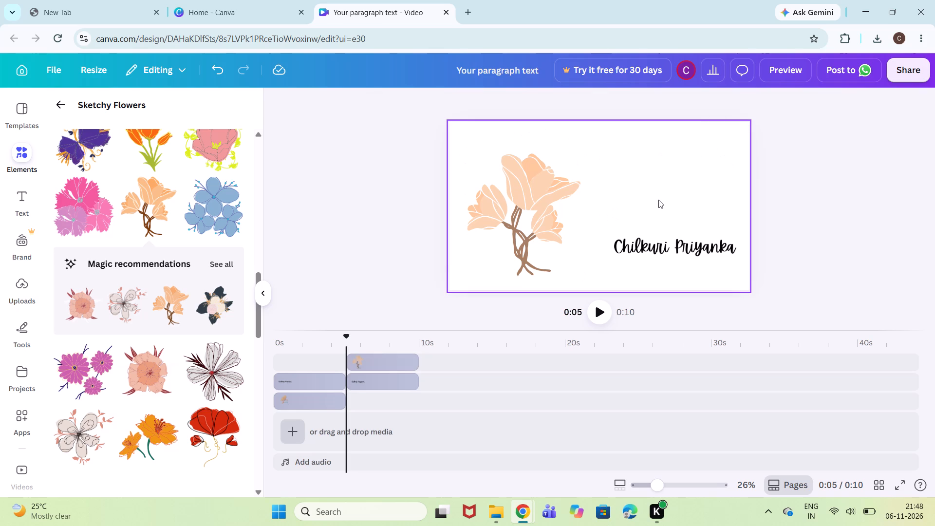
Rotate the peach flower roughly 45 degrees counter-clockwise and enlarge it until its stems reach the signature.
{"action": "left_click", "coordinate": [567, 206]}
{"action": "left_click", "coordinate": [606, 208]}
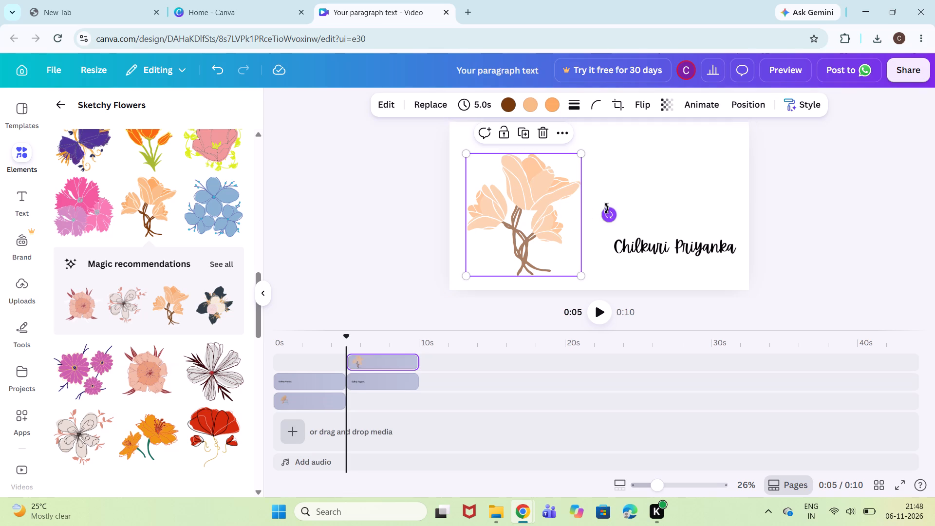
{"action": "left_click_drag", "start_coordinate": [607, 207], "coordinate": [567, 177]}
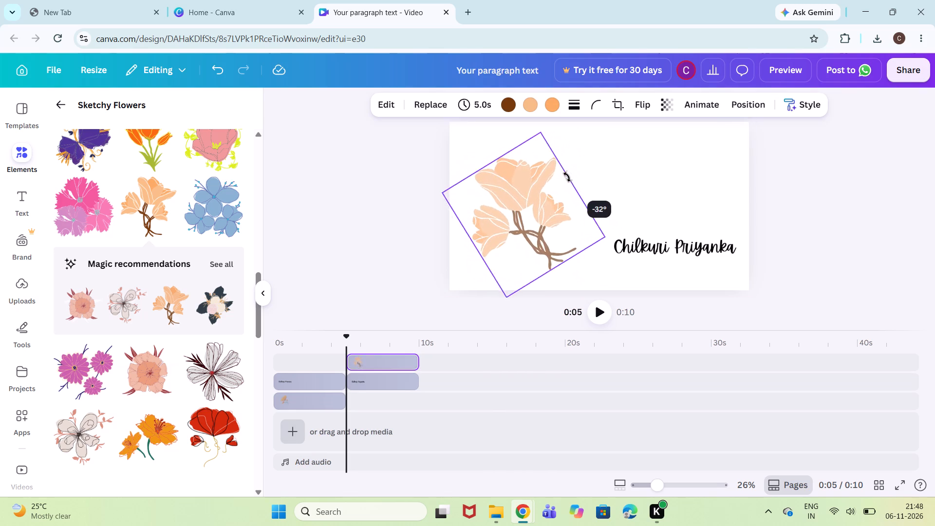
{"action": "left_click_drag", "start_coordinate": [567, 177], "coordinate": [564, 160]}
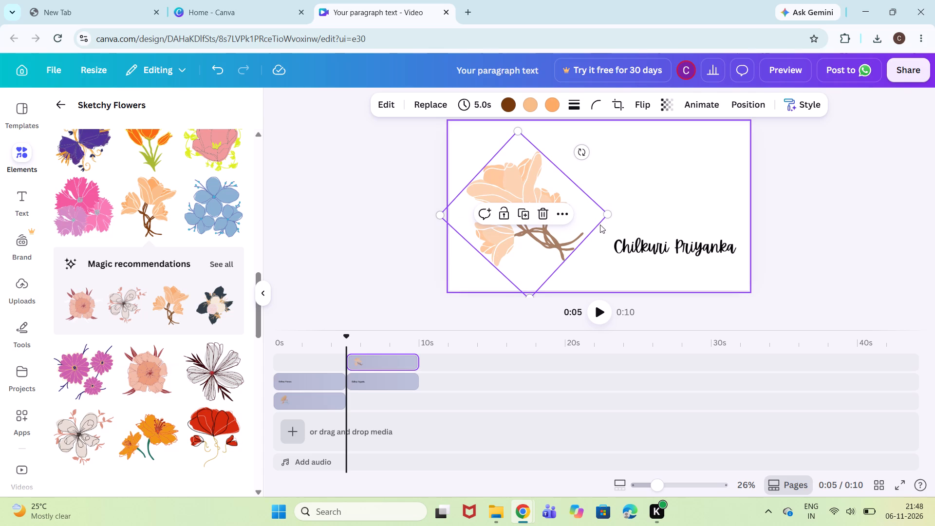
{"action": "left_click_drag", "start_coordinate": [607, 214], "coordinate": [657, 237]}
{"action": "left_click", "coordinate": [668, 202]}
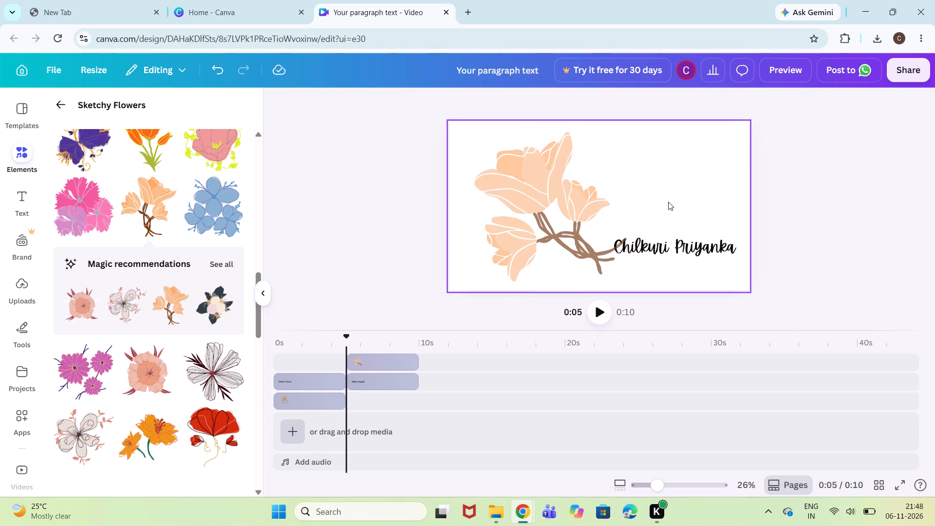
Move the second scene's signature up, clear of the flower stems, near the page's right edge.
{"action": "left_click_drag", "start_coordinate": [642, 242], "coordinate": [640, 217]}
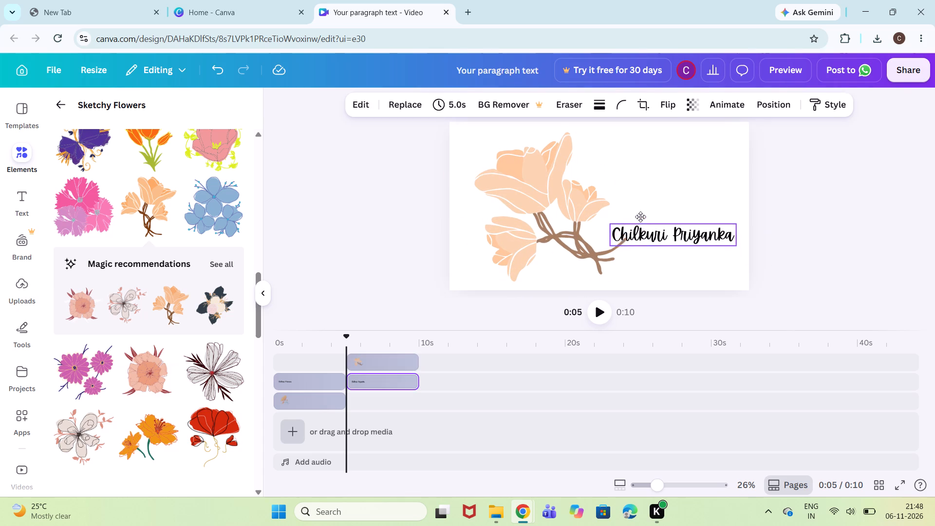
{"action": "left_click_drag", "start_coordinate": [640, 217], "coordinate": [646, 214]}
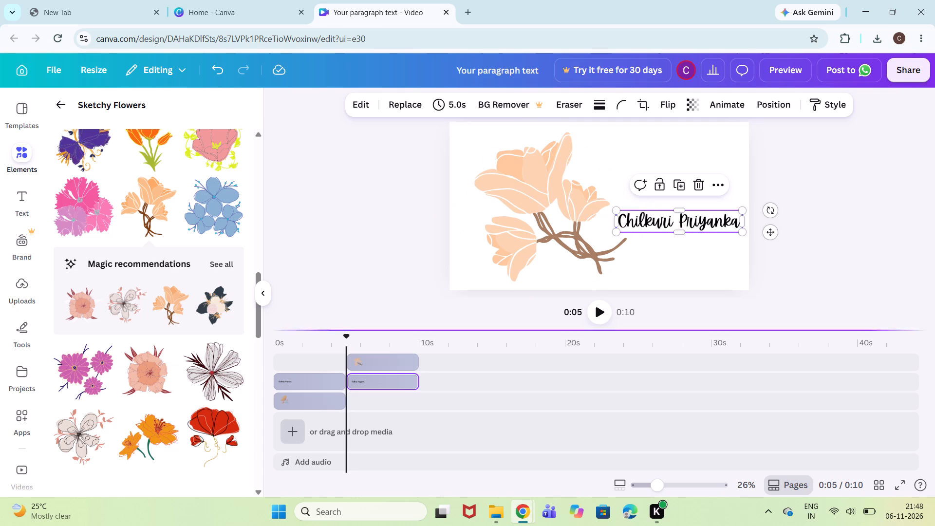
{"action": "left_click", "coordinate": [850, 249]}
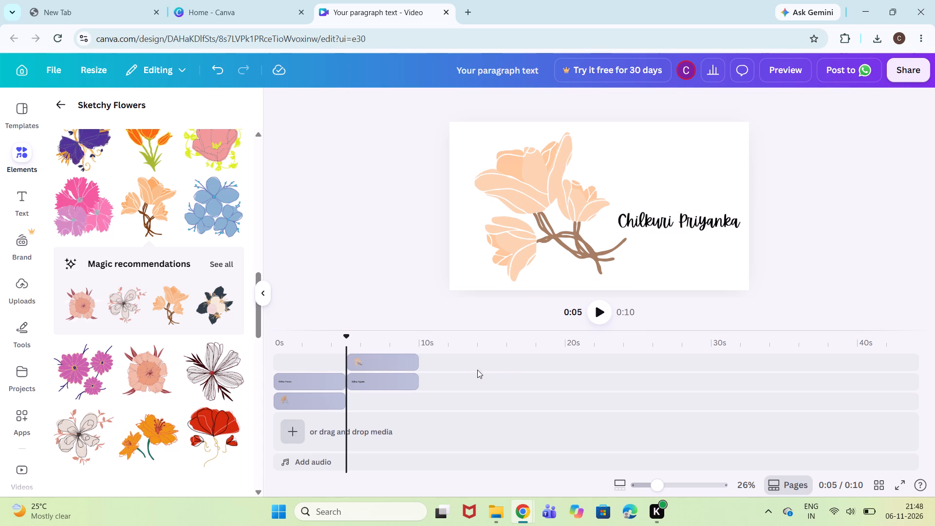
Move the peach flower's timeline clip below the signature clip, starting close to the end of the first flower's clip.
{"action": "left_click_drag", "start_coordinate": [383, 358], "coordinate": [383, 394]}
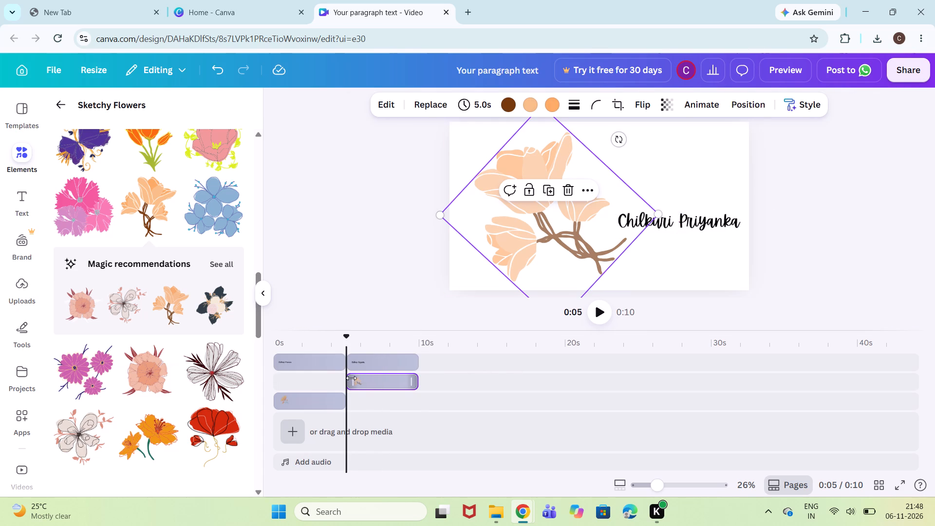
{"action": "left_click_drag", "start_coordinate": [365, 381], "coordinate": [367, 392]}
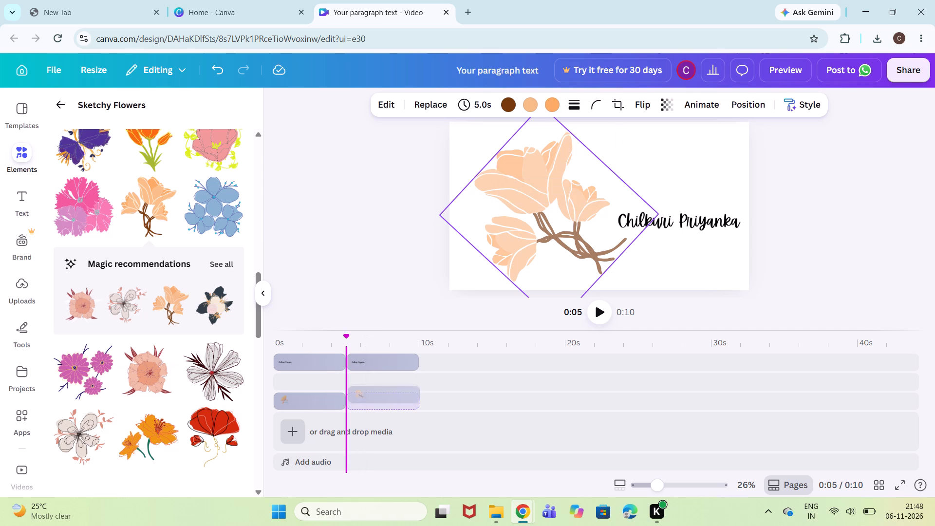
{"action": "left_click_drag", "start_coordinate": [367, 392], "coordinate": [374, 400]}
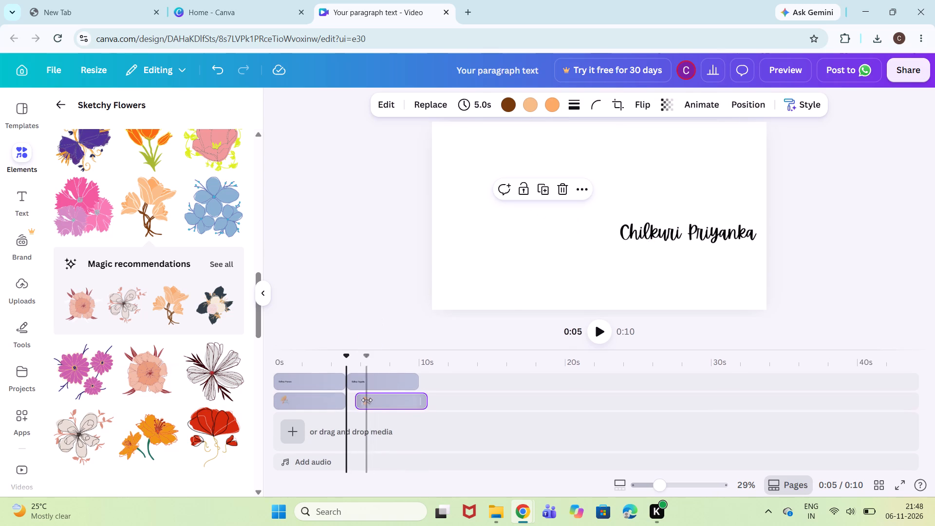
{"action": "left_click", "coordinate": [366, 398]}
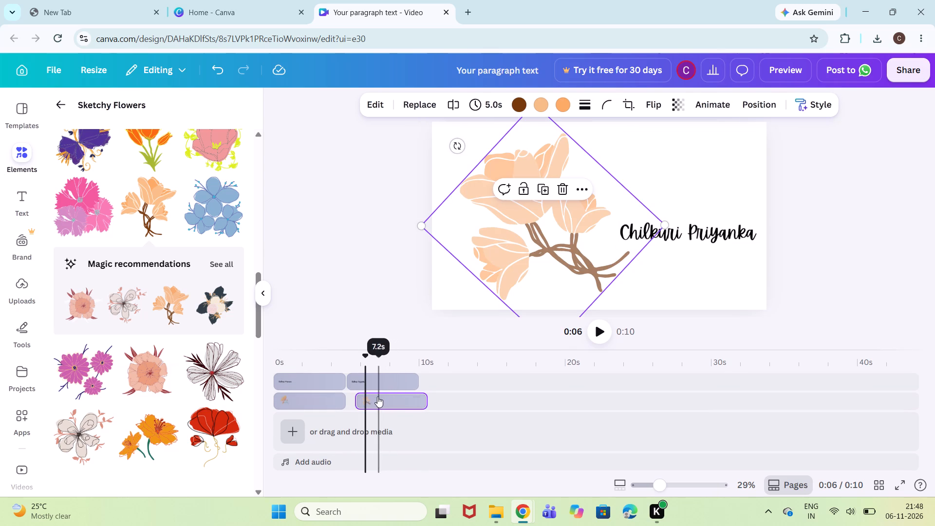
{"action": "left_click_drag", "start_coordinate": [376, 396], "coordinate": [358, 401]}
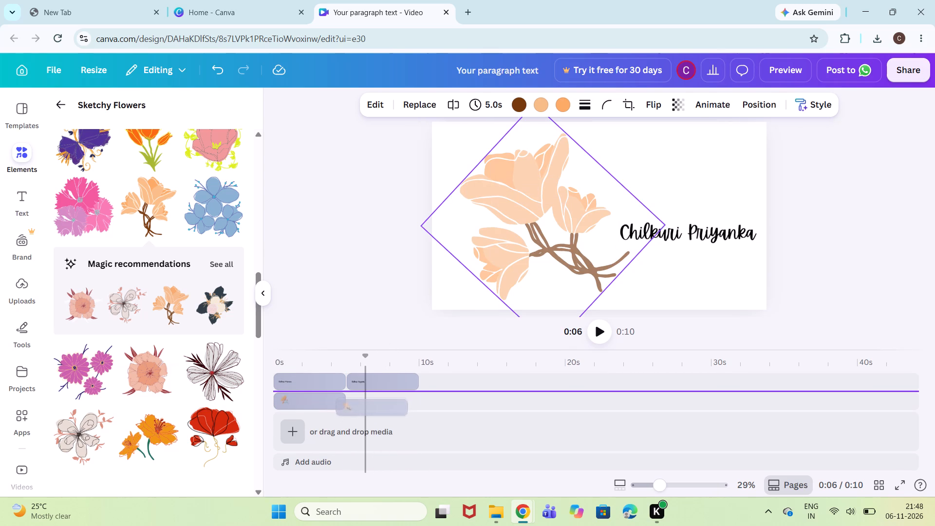
{"action": "left_click_drag", "start_coordinate": [358, 401], "coordinate": [365, 397]}
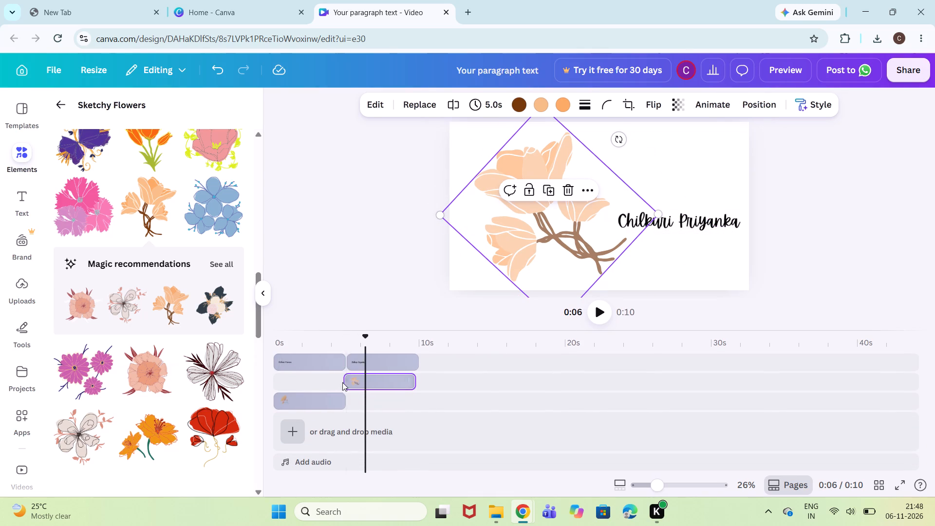
Trim the start of the peach flower's clip to 4.6 s so it follows the first flower's clip on the same track.
{"action": "left_click_drag", "start_coordinate": [345, 380], "coordinate": [352, 382]}
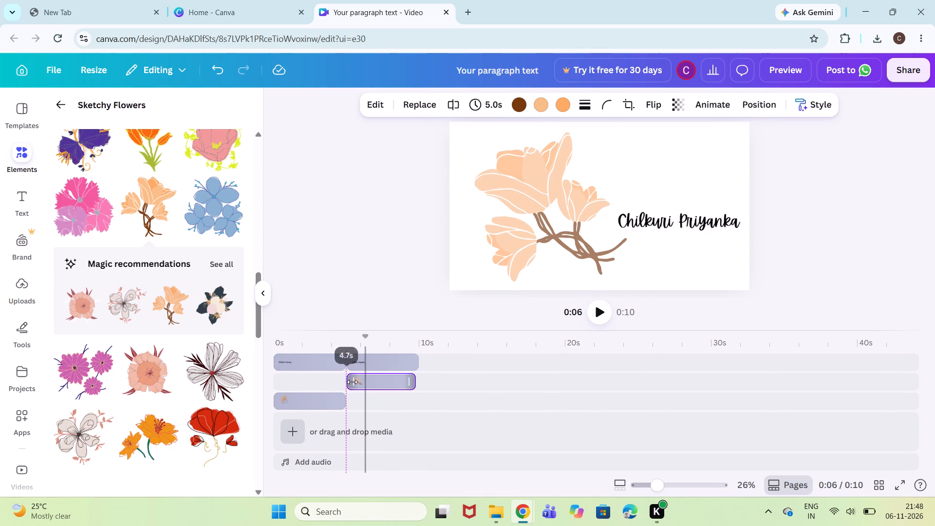
{"action": "left_click_drag", "start_coordinate": [352, 382], "coordinate": [356, 385]}
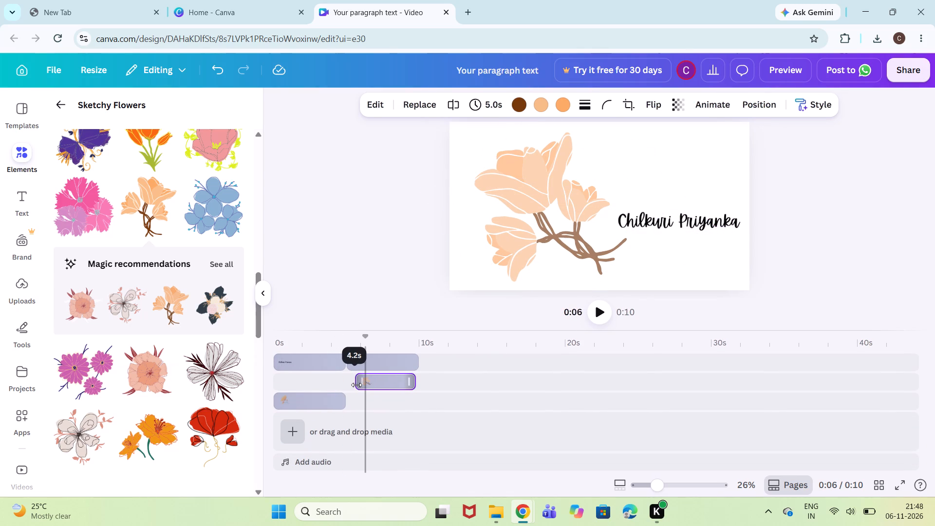
{"action": "left_click_drag", "start_coordinate": [356, 385], "coordinate": [355, 385]}
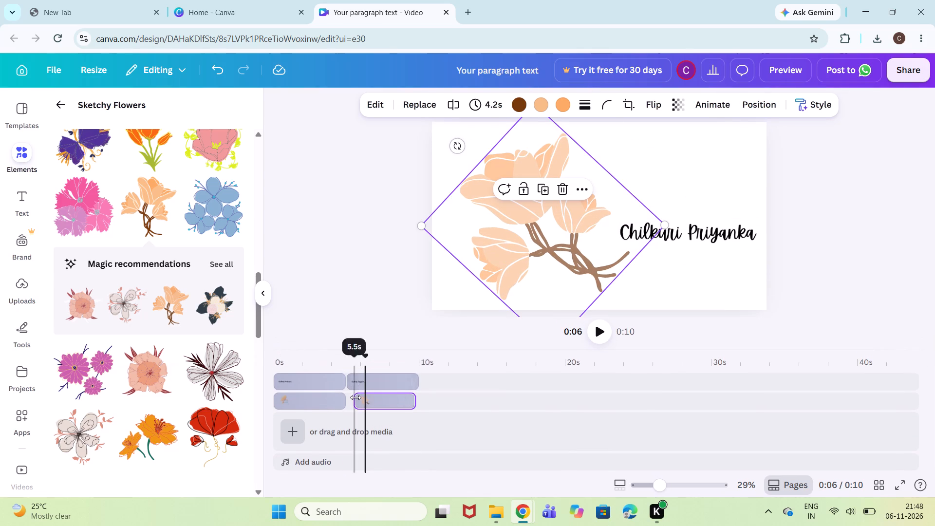
{"action": "left_click_drag", "start_coordinate": [356, 398], "coordinate": [342, 400]}
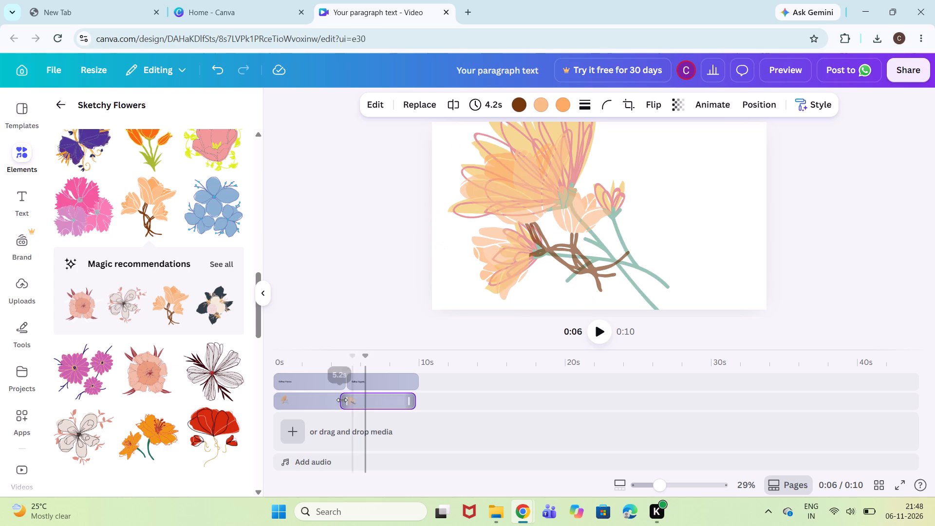
{"action": "left_click_drag", "start_coordinate": [342, 400], "coordinate": [355, 402]}
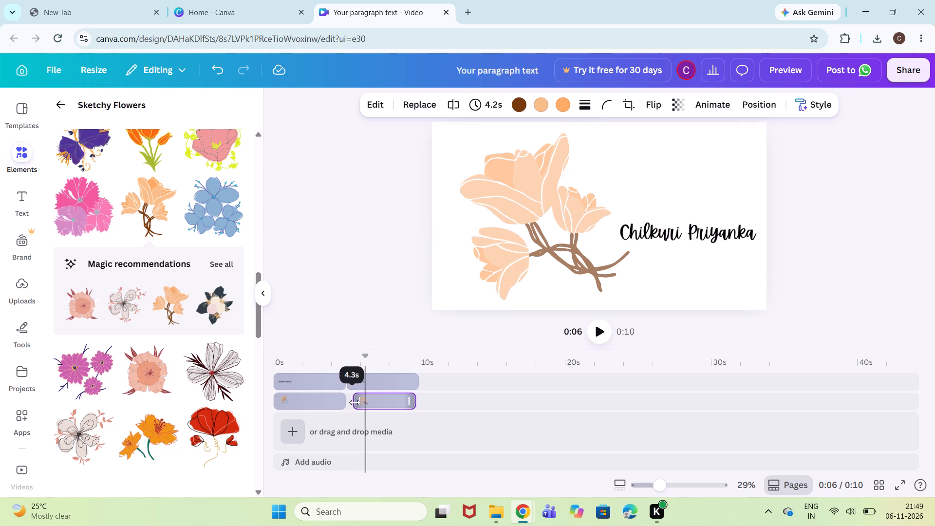
{"action": "left_click_drag", "start_coordinate": [355, 402], "coordinate": [350, 401]}
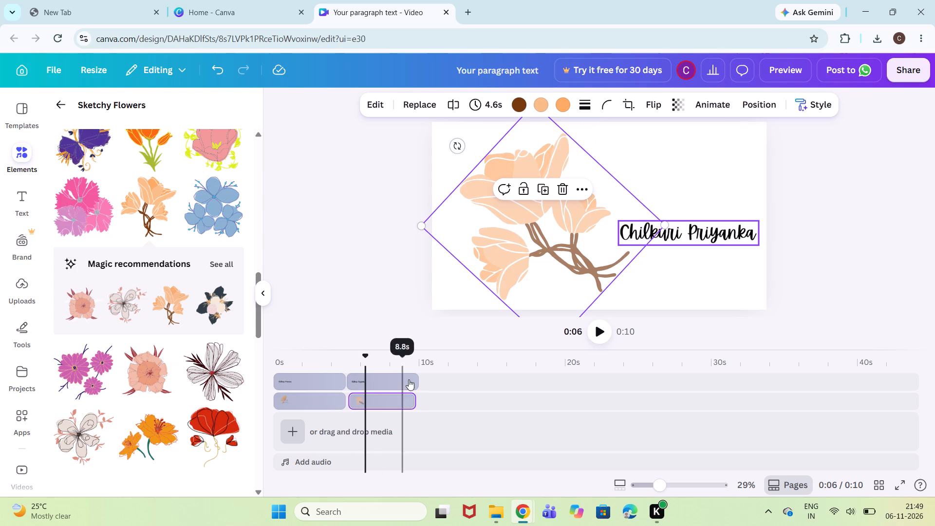
Shorten the second signature's timeline clip to 4.9 s from its end.
{"action": "left_click", "coordinate": [416, 377]}
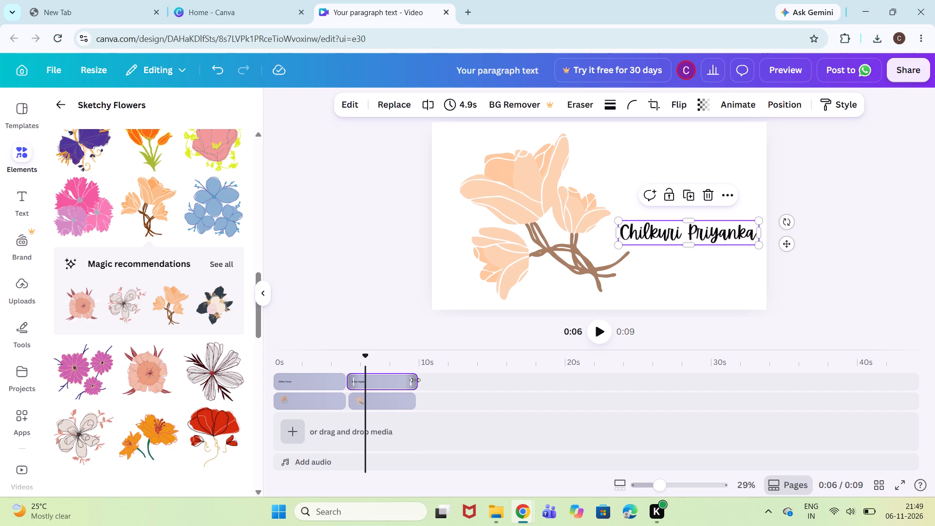
{"action": "left_click", "coordinate": [415, 380]}
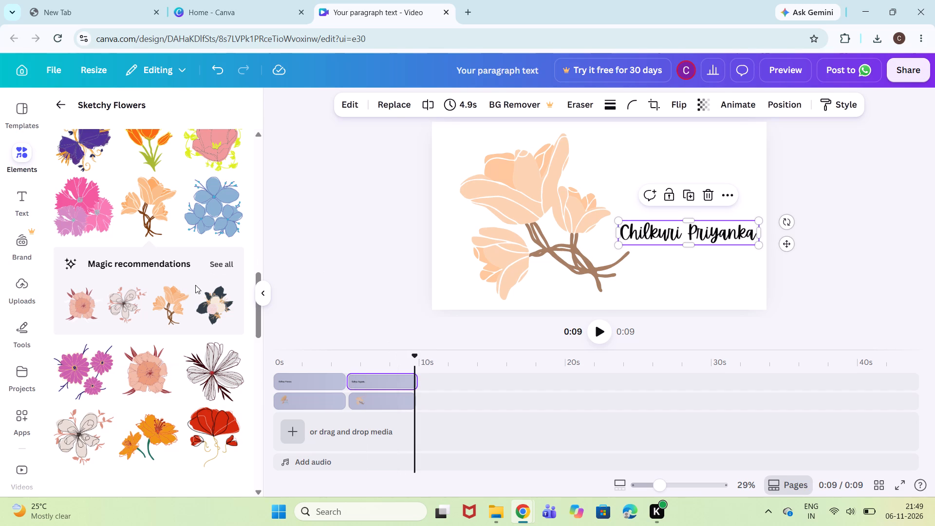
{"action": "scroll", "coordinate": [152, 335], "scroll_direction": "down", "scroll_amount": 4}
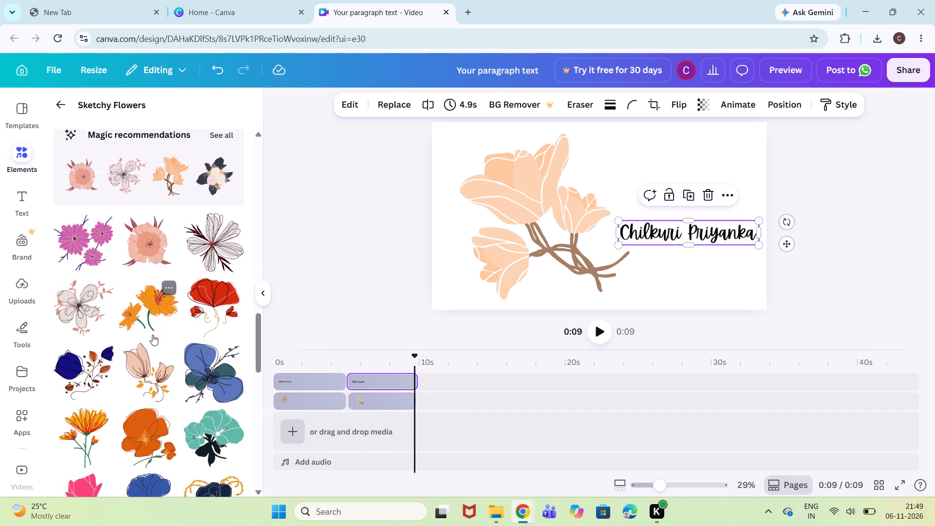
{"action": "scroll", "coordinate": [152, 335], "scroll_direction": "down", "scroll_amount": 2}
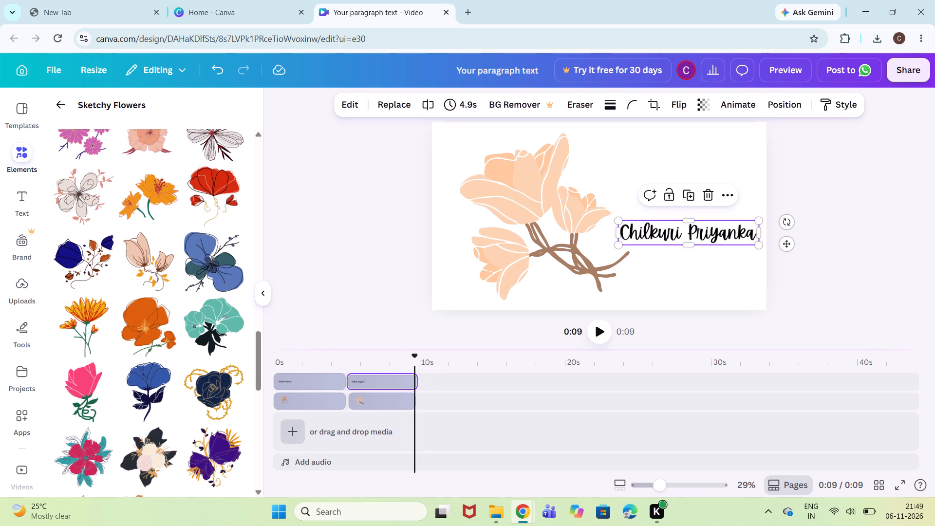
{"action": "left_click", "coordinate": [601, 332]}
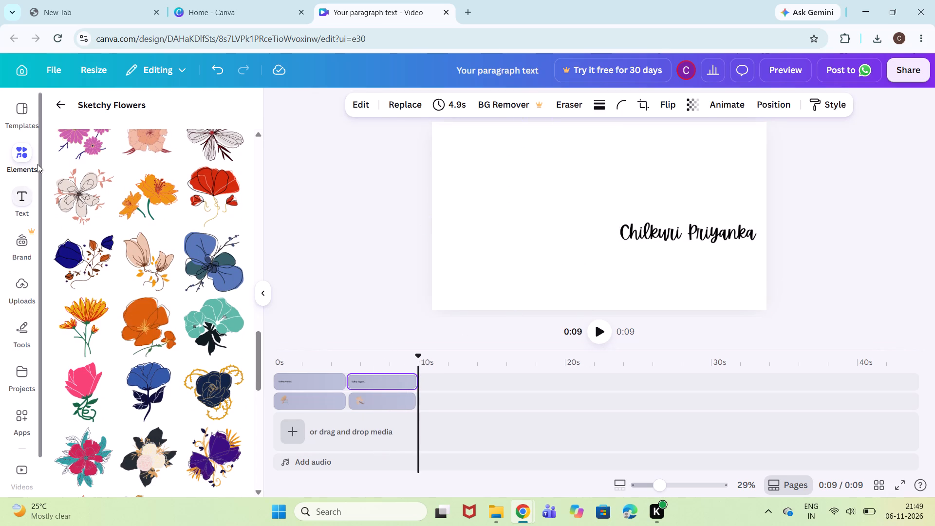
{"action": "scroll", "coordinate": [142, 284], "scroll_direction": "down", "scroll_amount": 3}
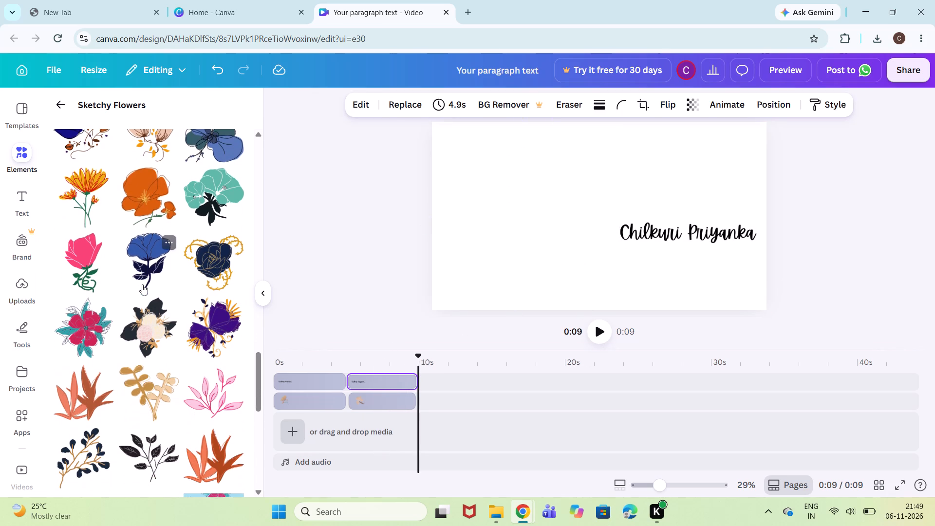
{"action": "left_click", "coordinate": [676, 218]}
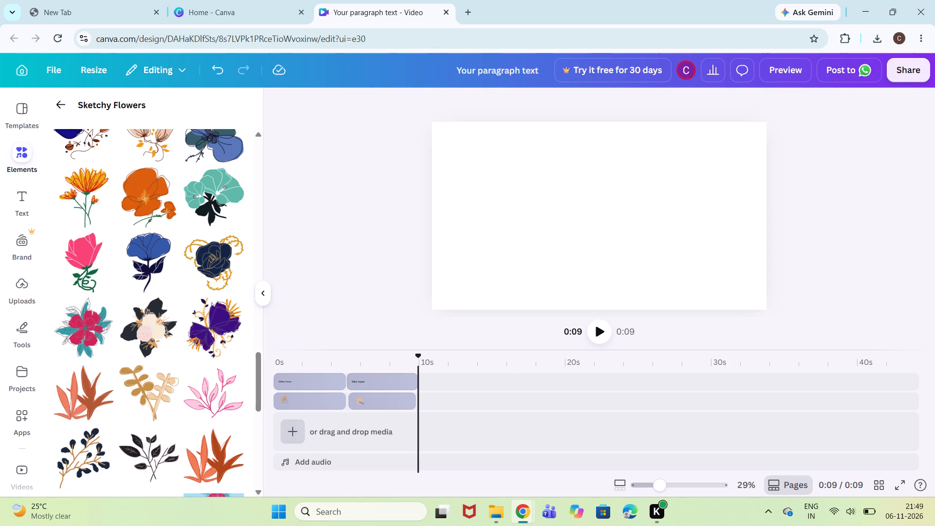
Play the video from the beginning to review both flower and signature scenes.
{"action": "left_click", "coordinate": [279, 402]}
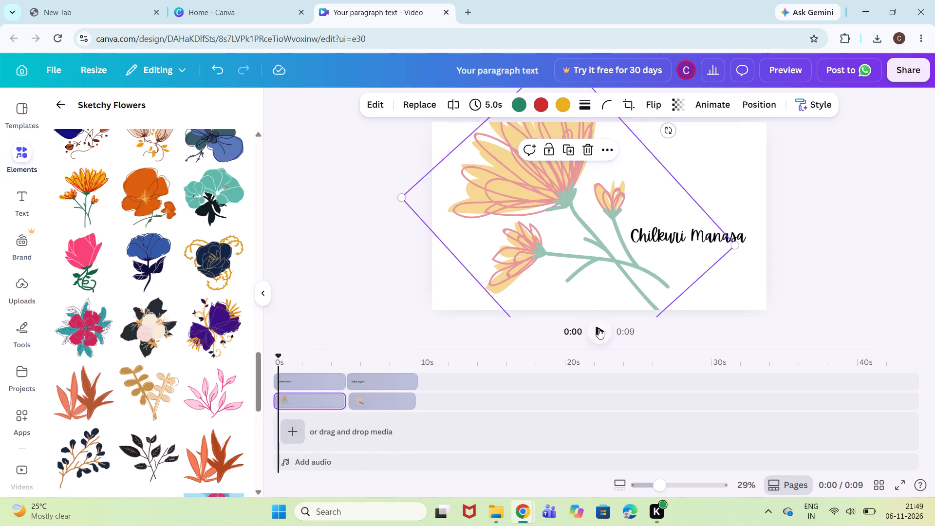
{"action": "left_click", "coordinate": [598, 328]}
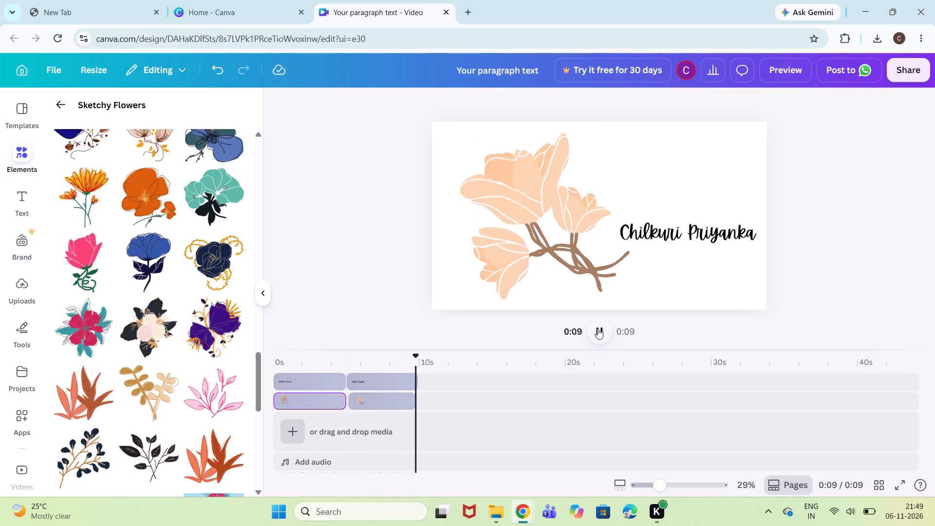
{"action": "left_click", "coordinate": [671, 225]}
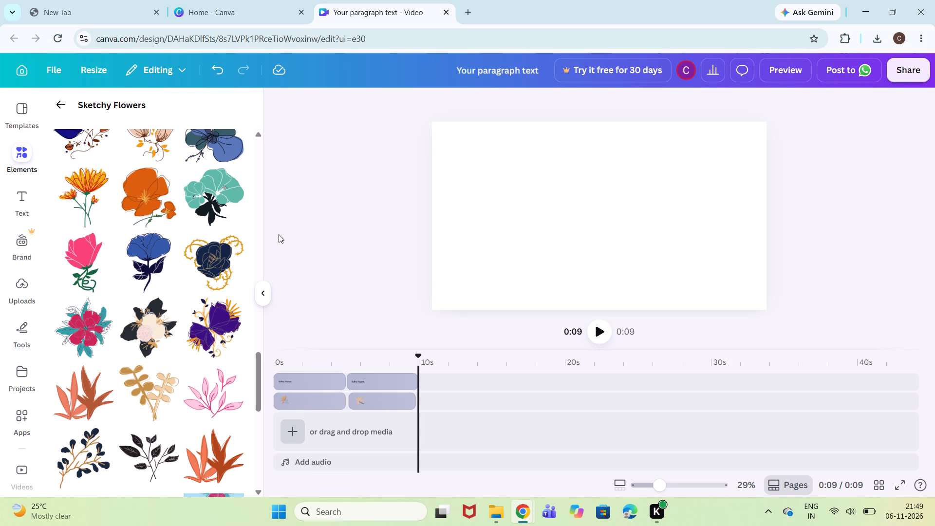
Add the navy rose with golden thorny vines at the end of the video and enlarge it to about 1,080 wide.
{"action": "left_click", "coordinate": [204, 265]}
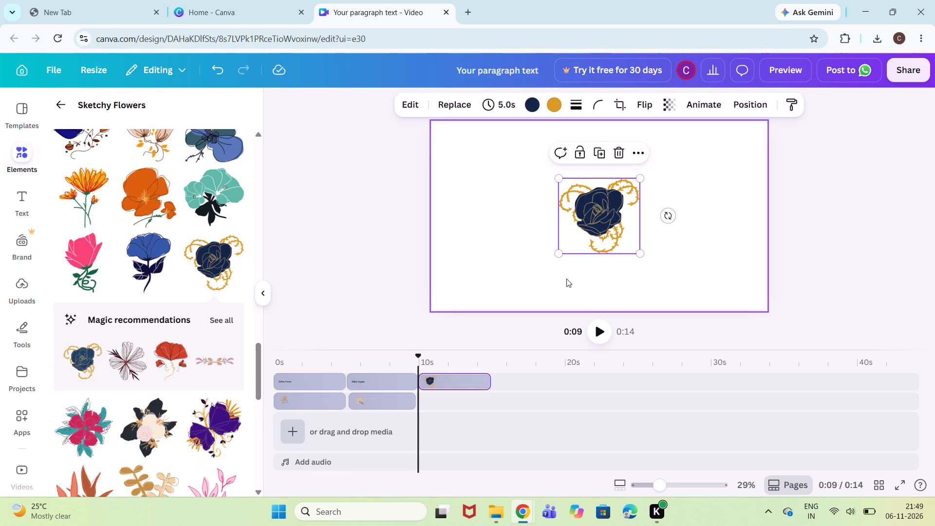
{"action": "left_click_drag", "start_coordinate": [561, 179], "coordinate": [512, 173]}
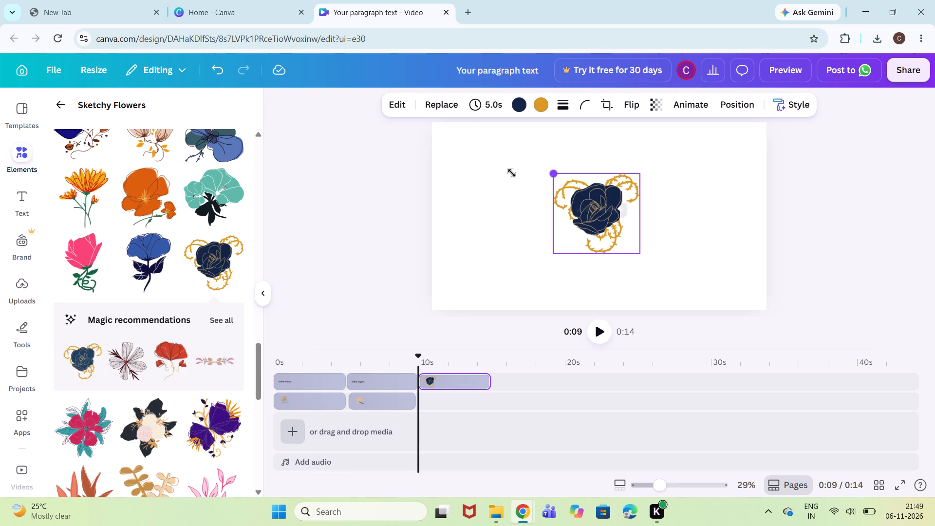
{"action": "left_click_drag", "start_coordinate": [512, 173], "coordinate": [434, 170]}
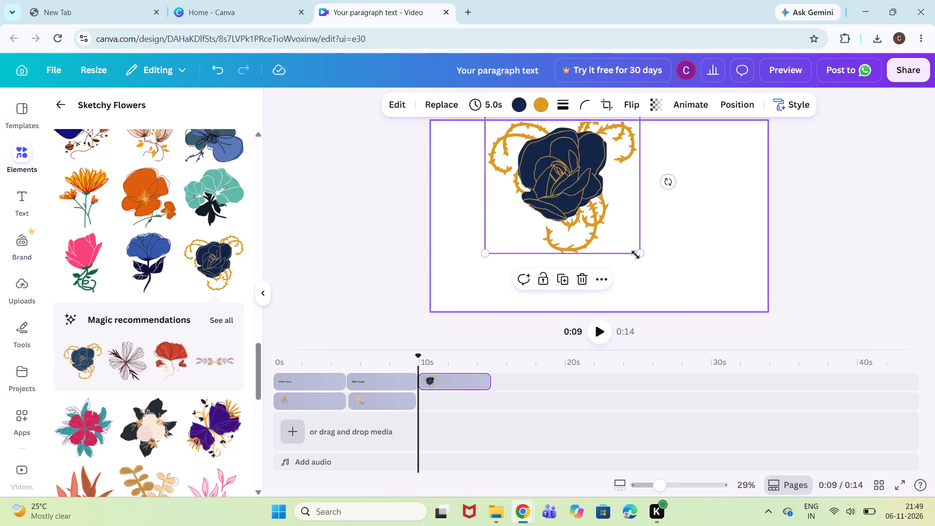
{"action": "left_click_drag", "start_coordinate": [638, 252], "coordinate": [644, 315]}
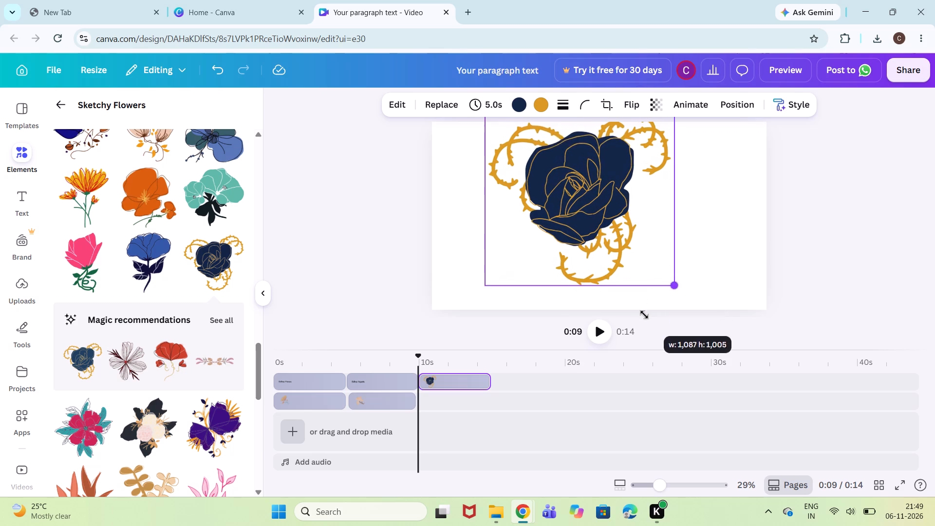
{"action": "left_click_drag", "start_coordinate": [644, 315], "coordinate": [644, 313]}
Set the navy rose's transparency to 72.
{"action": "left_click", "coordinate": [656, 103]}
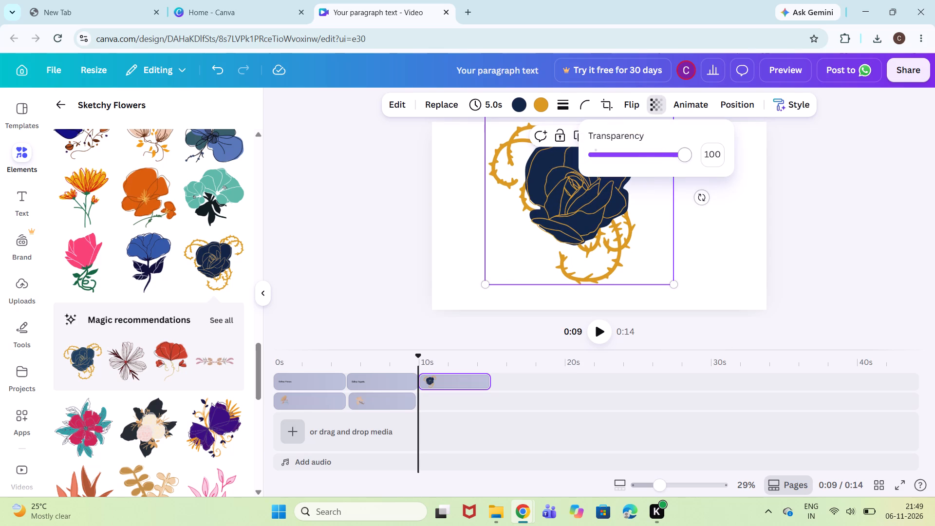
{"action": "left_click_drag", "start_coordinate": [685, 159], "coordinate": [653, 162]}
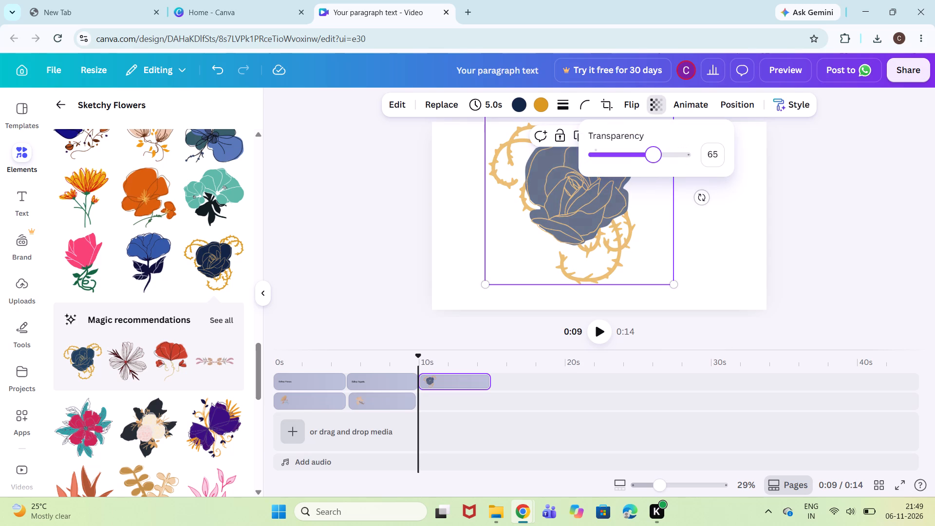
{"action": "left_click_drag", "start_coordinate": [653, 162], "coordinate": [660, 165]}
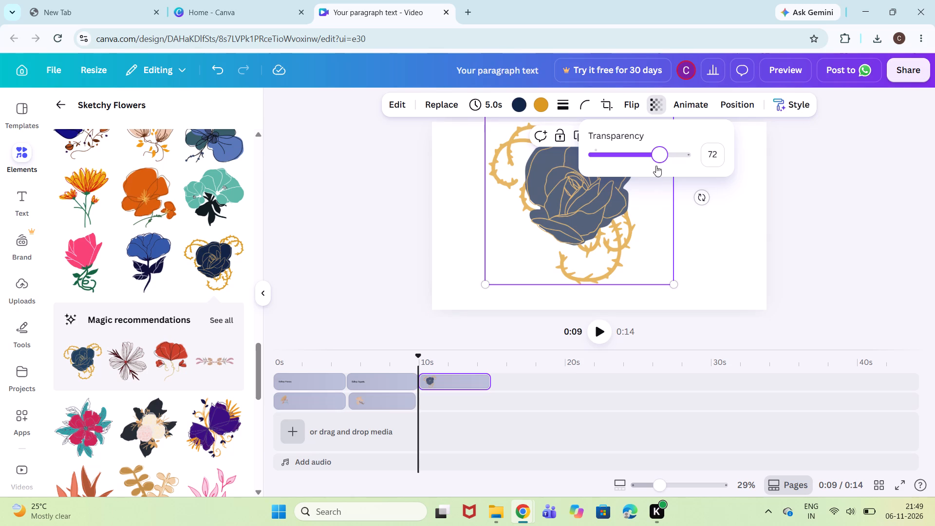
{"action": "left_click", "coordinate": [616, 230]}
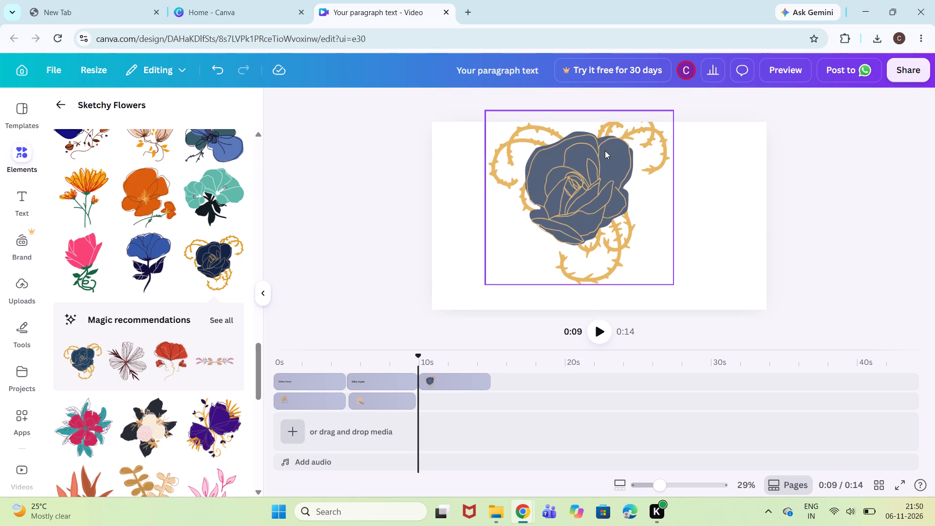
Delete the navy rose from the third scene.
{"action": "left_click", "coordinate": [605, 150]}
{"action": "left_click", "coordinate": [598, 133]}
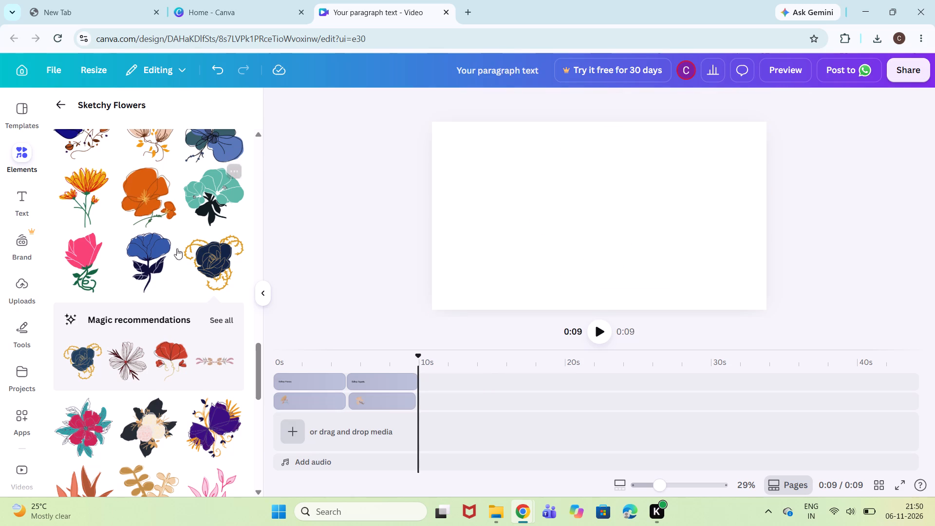
Add the white square pattern with line-drawn maroon flowers and red berries from the Sketchy Flowers collection as the third scene.
{"action": "scroll", "coordinate": [131, 314], "scroll_direction": "down", "scroll_amount": 5}
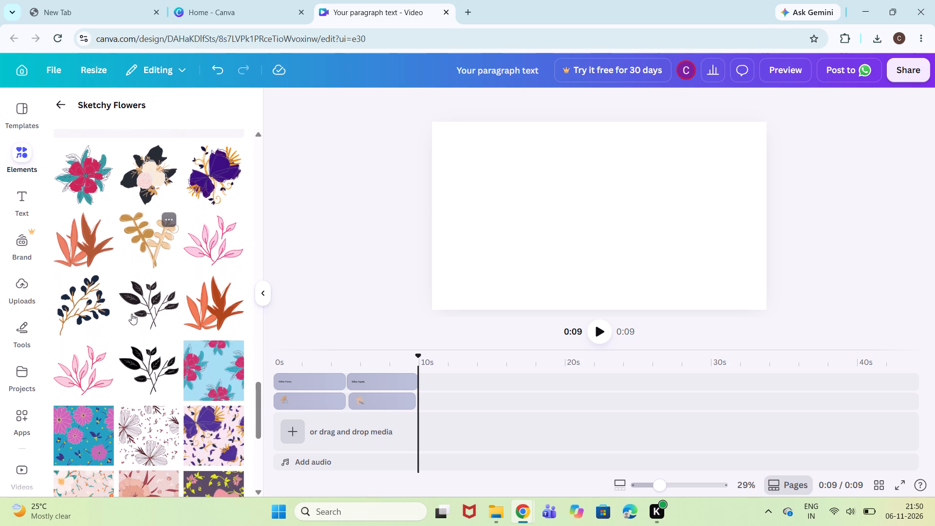
{"action": "scroll", "coordinate": [131, 314], "scroll_direction": "down", "scroll_amount": 9}
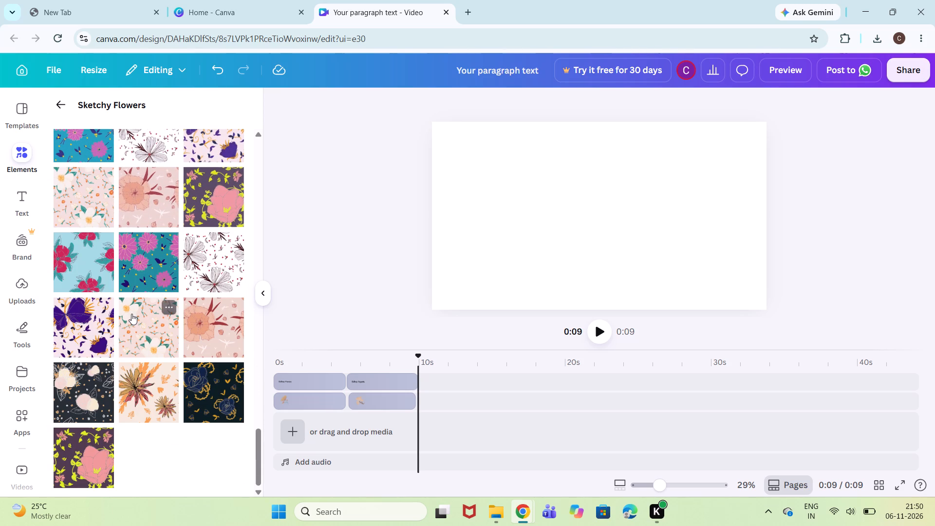
{"action": "scroll", "coordinate": [131, 314], "scroll_direction": "down", "scroll_amount": 2}
{"action": "scroll", "coordinate": [131, 314], "scroll_direction": "up", "scroll_amount": 1}
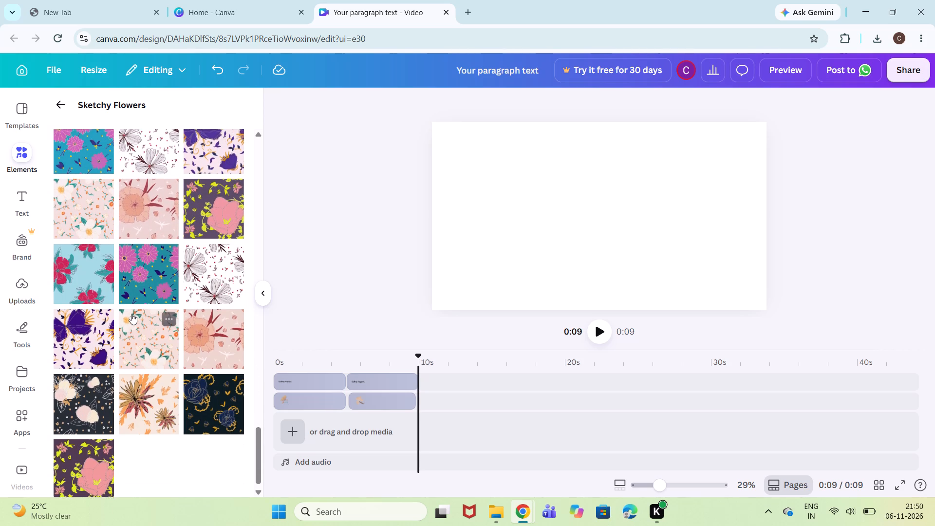
{"action": "scroll", "coordinate": [131, 314], "scroll_direction": "up", "scroll_amount": 3}
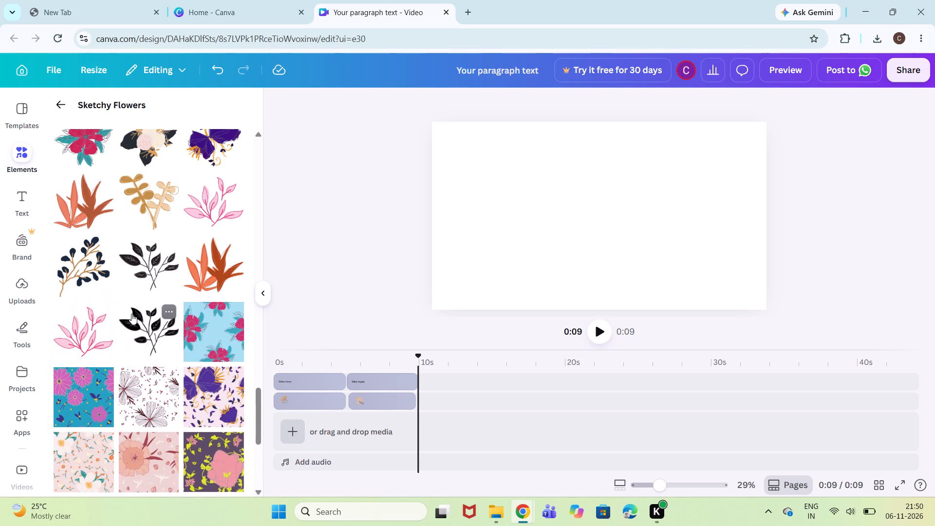
{"action": "left_click", "coordinate": [141, 404]}
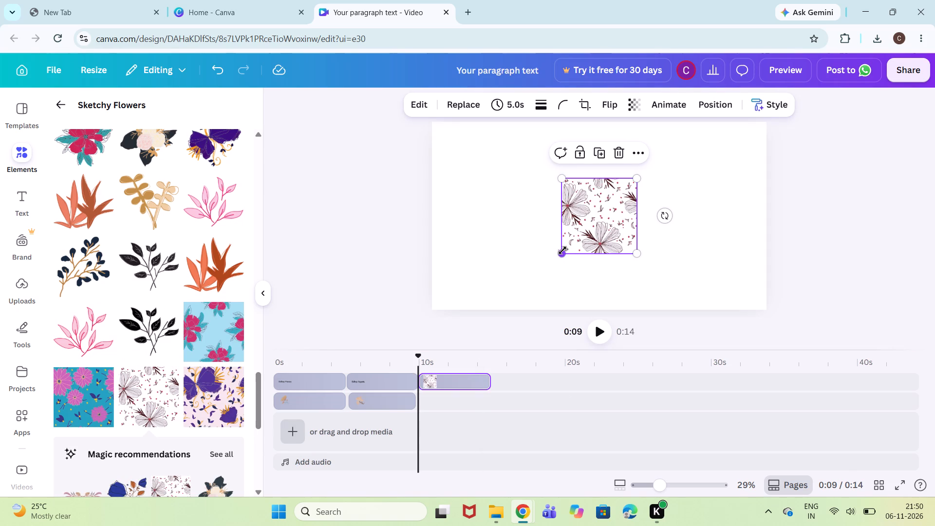
Enlarge the flower pattern until it covers nearly the whole page, leaving only a narrow strip at the page's left edge.
{"action": "left_click_drag", "start_coordinate": [562, 250], "coordinate": [450, 264]}
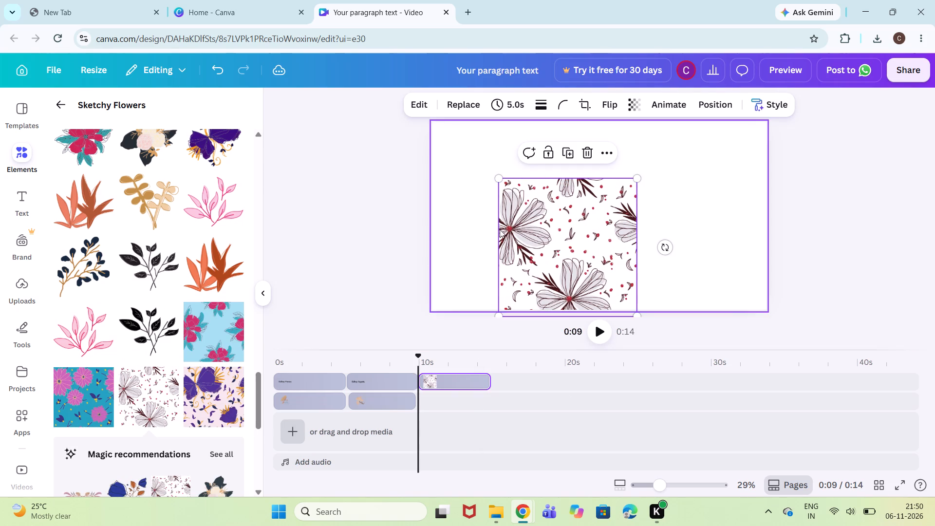
{"action": "left_click_drag", "start_coordinate": [499, 175], "coordinate": [451, 136]}
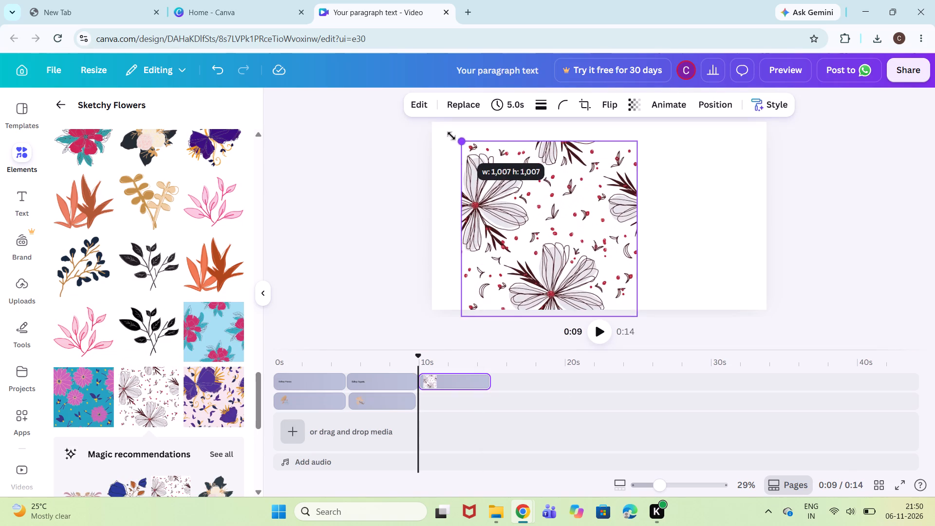
{"action": "left_click_drag", "start_coordinate": [451, 136], "coordinate": [438, 128]}
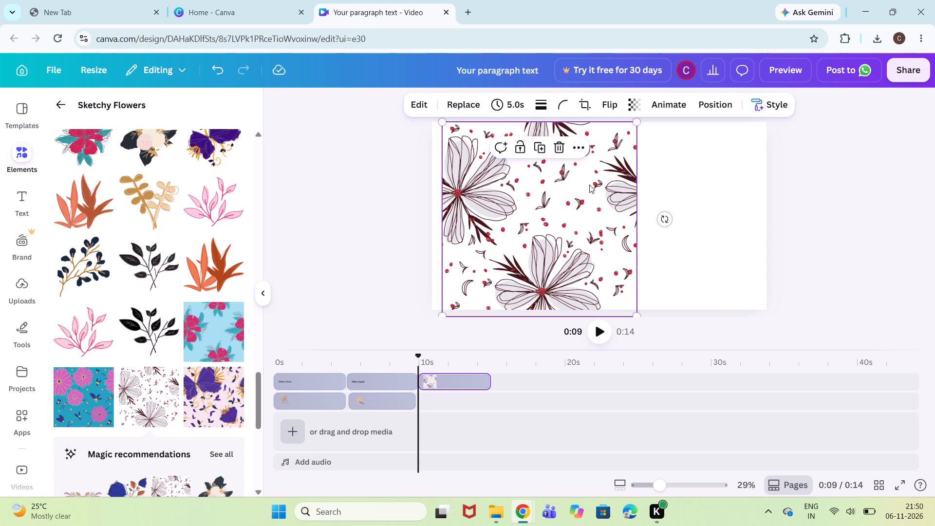
{"action": "left_click_drag", "start_coordinate": [635, 125], "coordinate": [870, 140]}
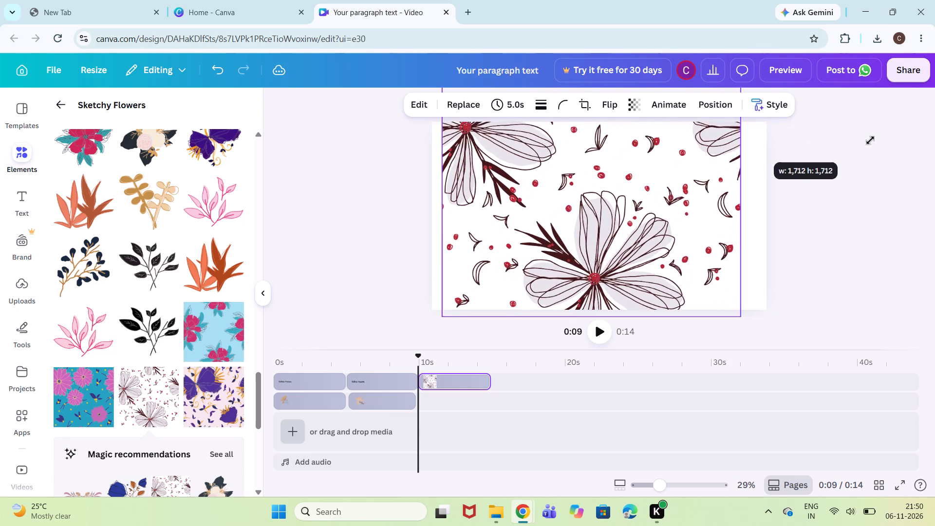
{"action": "left_click_drag", "start_coordinate": [870, 140], "coordinate": [906, 140]}
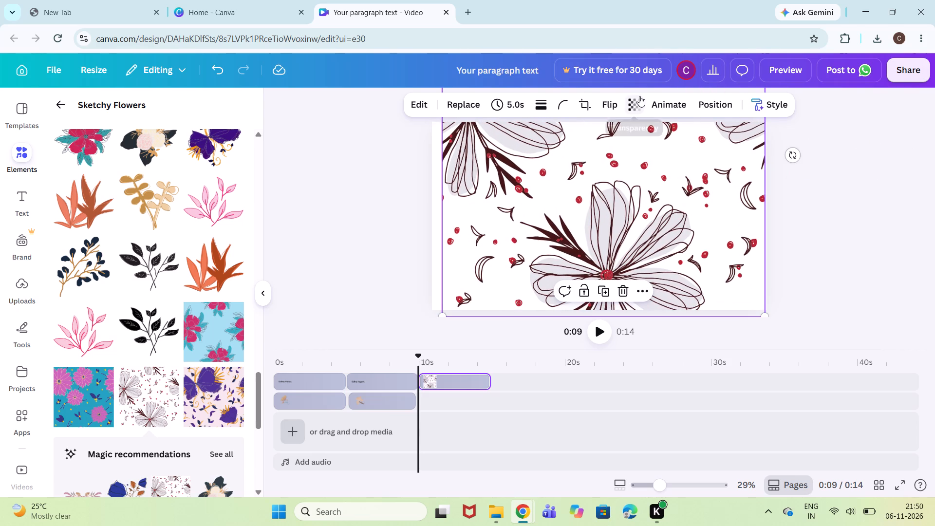
Set the flower pattern's transparency to 59.
{"action": "left_click", "coordinate": [639, 96]}
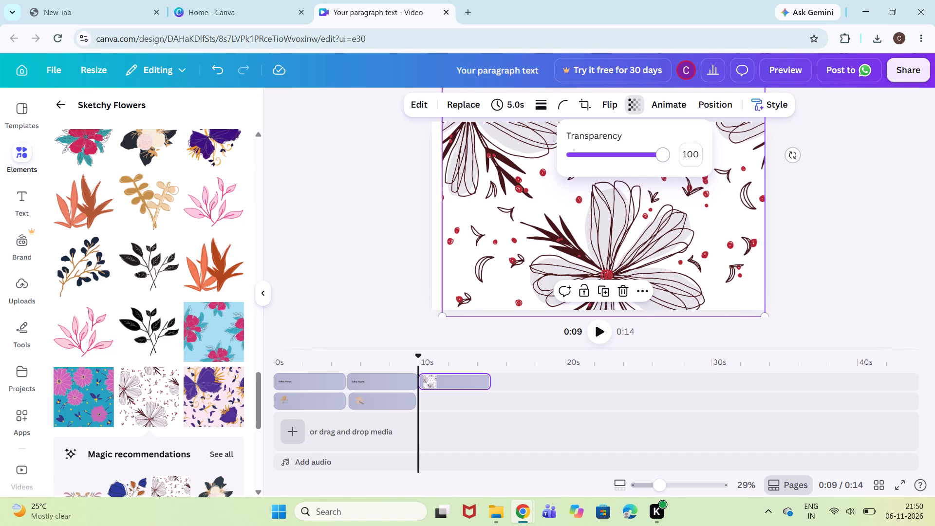
{"action": "left_click_drag", "start_coordinate": [662, 153], "coordinate": [626, 158]}
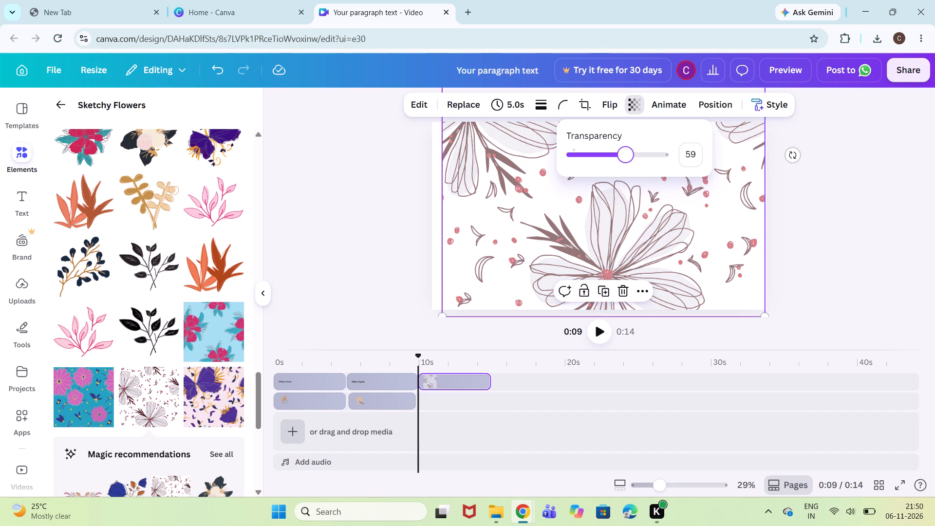
{"action": "left_click_drag", "start_coordinate": [626, 158], "coordinate": [627, 159]}
{"action": "left_click", "coordinate": [620, 242]}
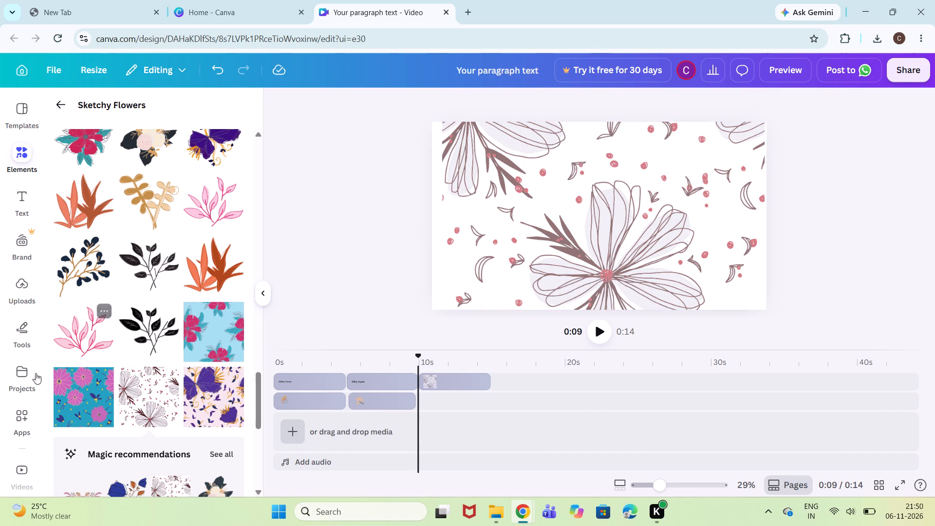
Start creating a new text signature for the third scene instead of reusing a saved one.
{"action": "left_click", "coordinate": [21, 328]}
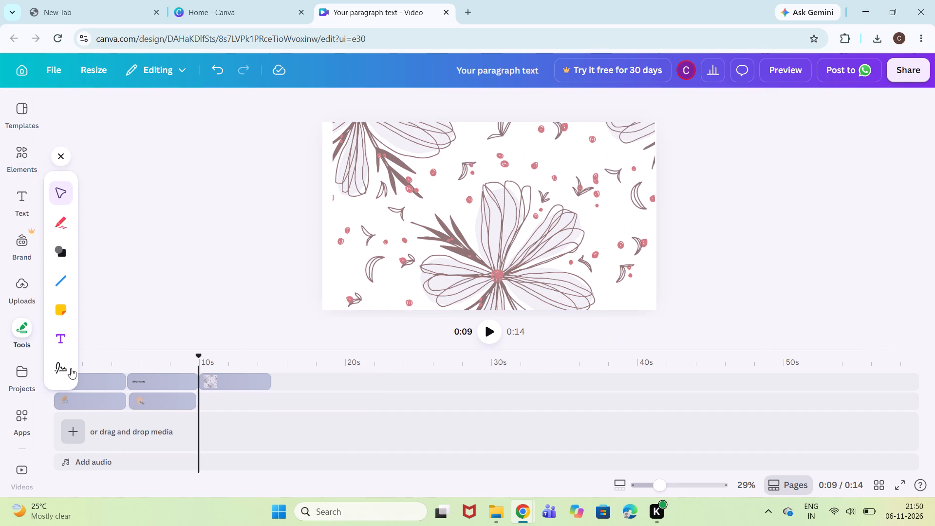
{"action": "left_click", "coordinate": [57, 365]}
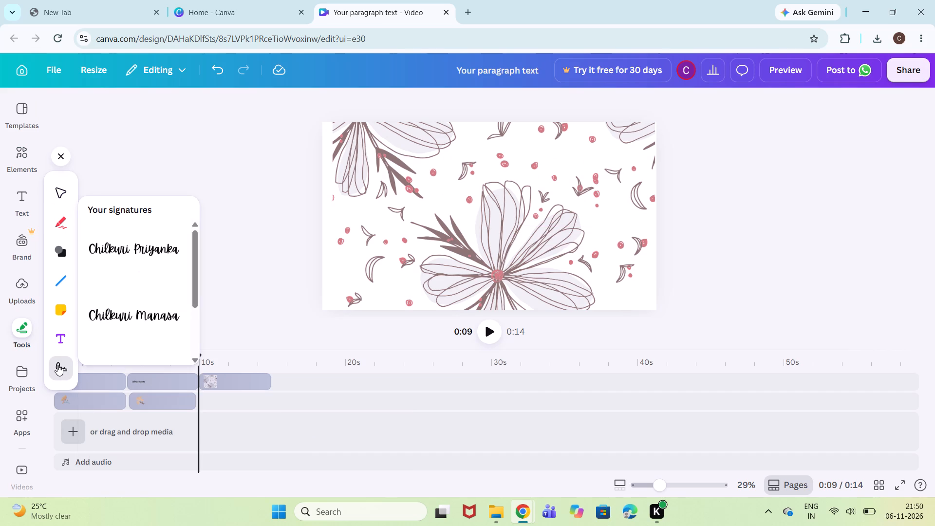
{"action": "scroll", "coordinate": [129, 336], "scroll_direction": "down", "scroll_amount": 4}
{"action": "left_click", "coordinate": [129, 336]}
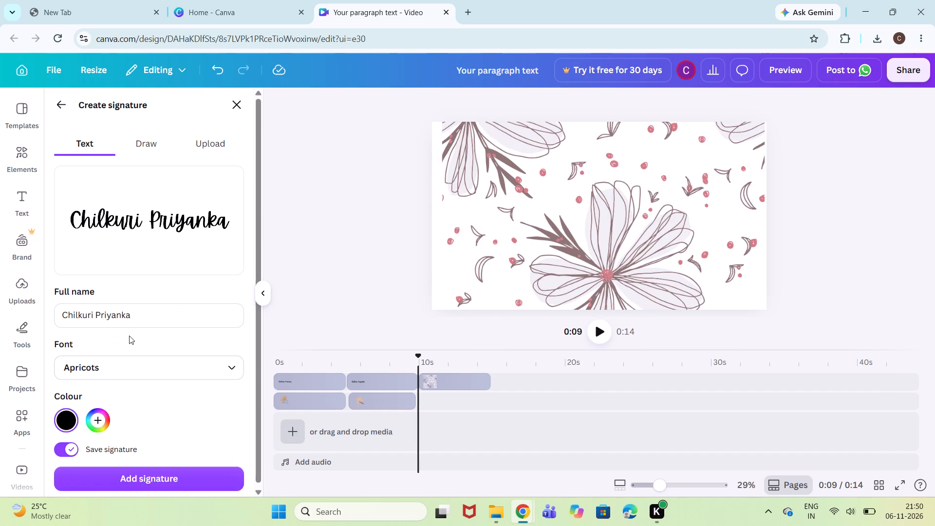
In the new signature's full name, keep the surname and replace the given name with the third person's.
{"action": "left_click", "coordinate": [155, 313]}
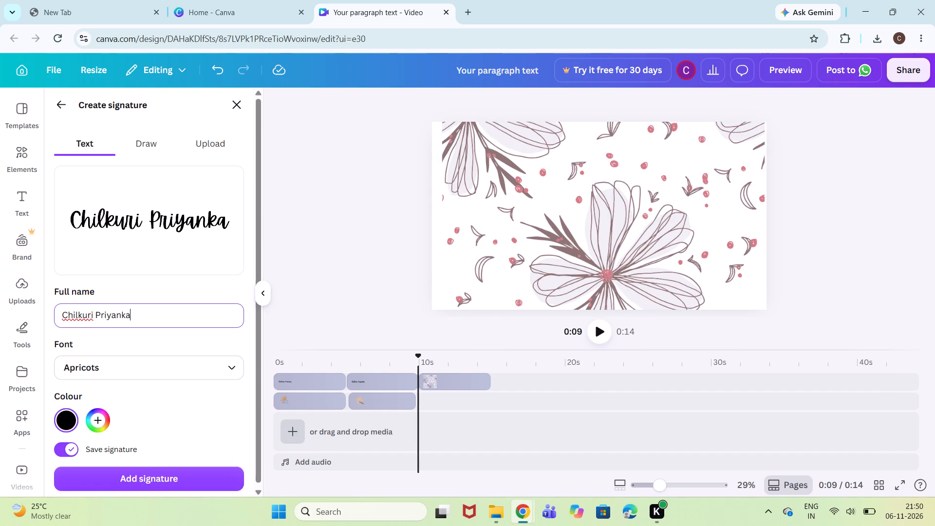
{"action": "key", "text": "BackSpace"}
{"action": "key", "text": "BackSpace"}
{"action": "key", "text": "BackSpace"}
{"action": "key", "text": "BackSpace"}
{"action": "key", "text": "BackSpace"}
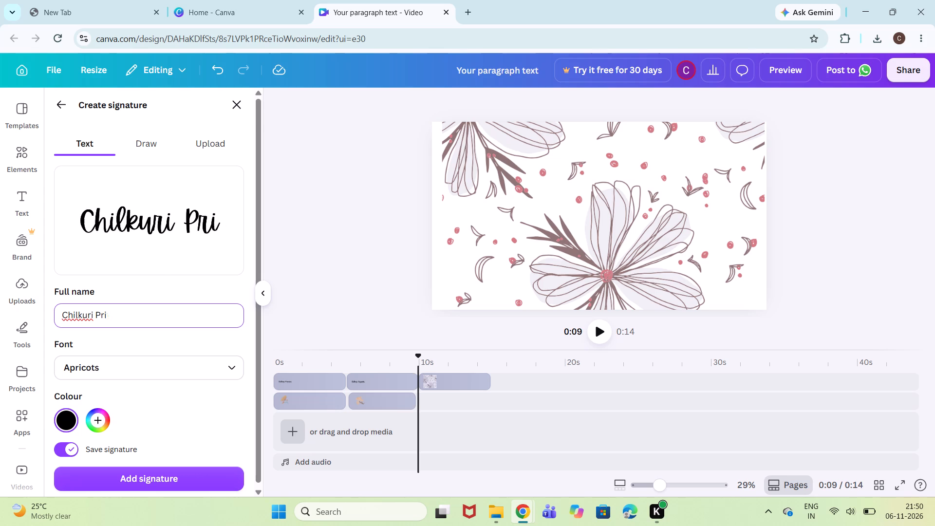
{"action": "key", "text": "BackSpace"}
{"action": "key", "text": "BackSpace"}
{"action": "key", "text": "BackSpace"}
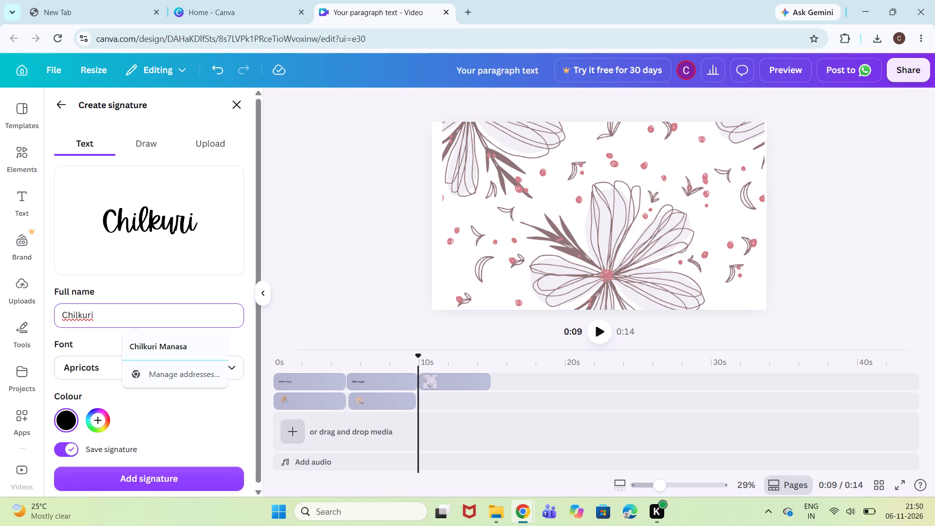
{"action": "key", "text": "shift+r"}
{"action": "type", "text": "uth"}
{"action": "type", "text": "wik"}
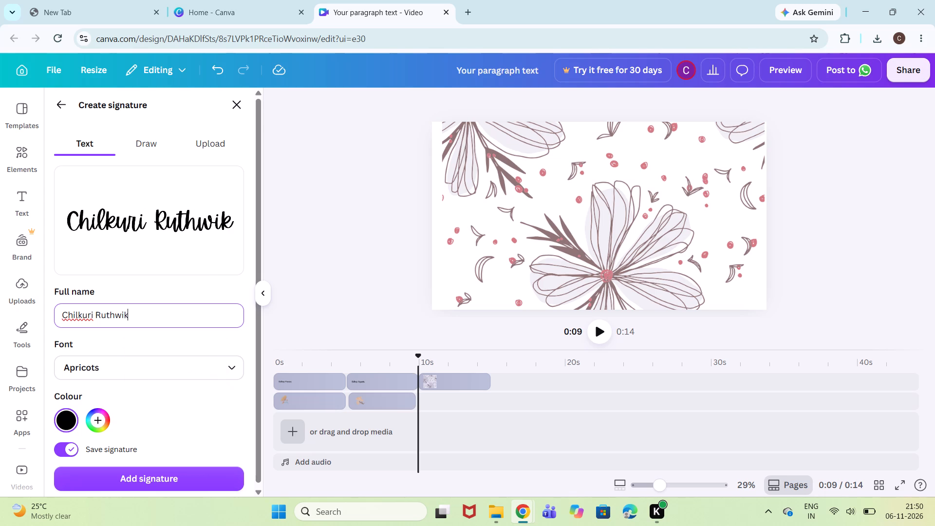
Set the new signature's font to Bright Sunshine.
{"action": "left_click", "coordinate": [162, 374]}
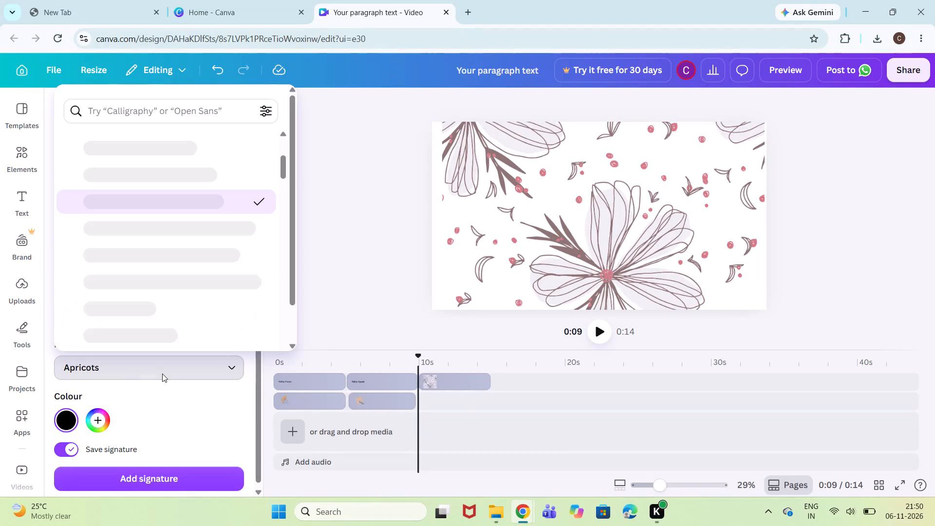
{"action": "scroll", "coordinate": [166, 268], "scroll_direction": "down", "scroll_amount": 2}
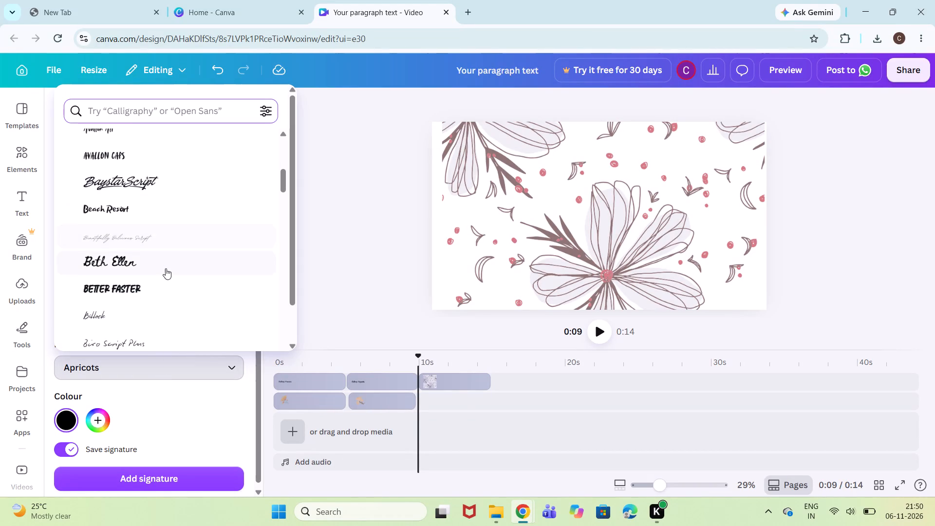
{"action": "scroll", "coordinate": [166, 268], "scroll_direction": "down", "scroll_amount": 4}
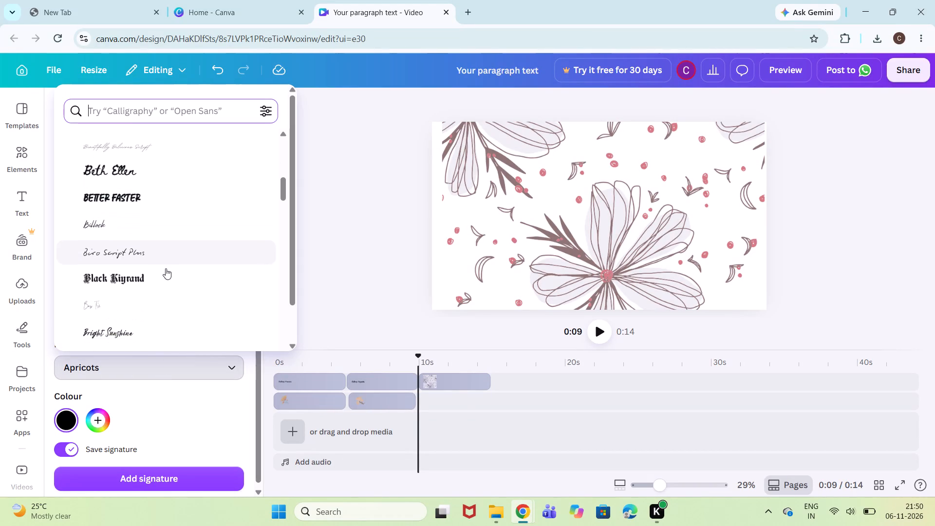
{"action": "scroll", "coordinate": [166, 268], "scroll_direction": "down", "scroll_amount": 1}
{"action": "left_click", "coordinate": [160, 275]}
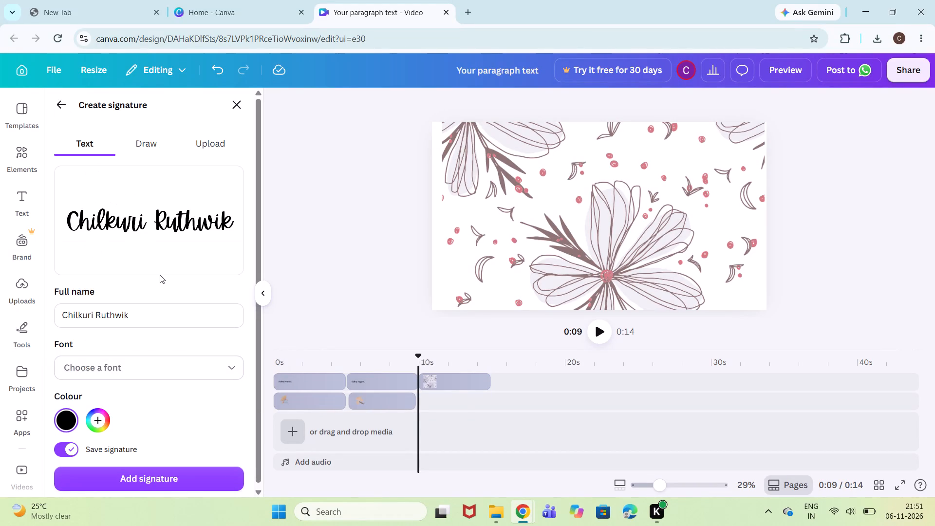
Set the new signature's font to Alex Brush and add the signature to the third scene.
{"action": "left_click", "coordinate": [155, 375]}
{"action": "scroll", "coordinate": [181, 256], "scroll_direction": "down", "scroll_amount": 2}
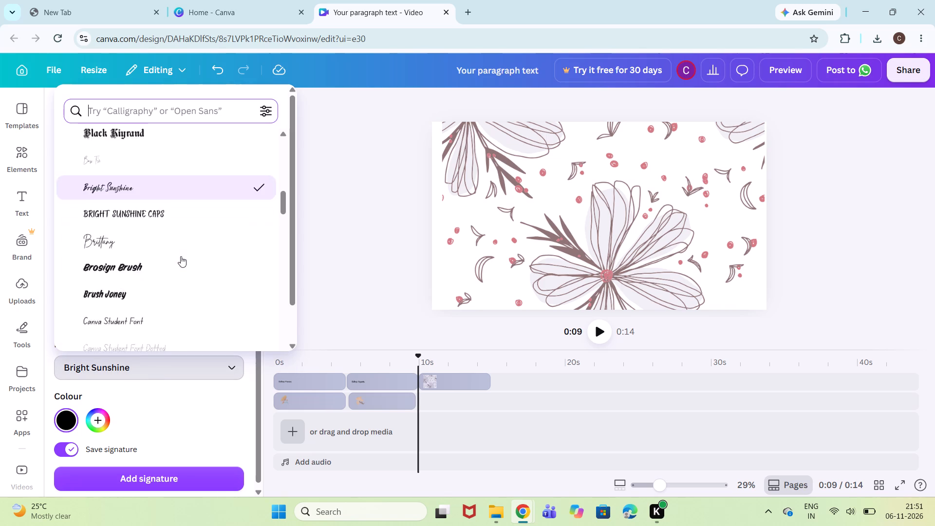
{"action": "scroll", "coordinate": [181, 256], "scroll_direction": "down", "scroll_amount": 14}
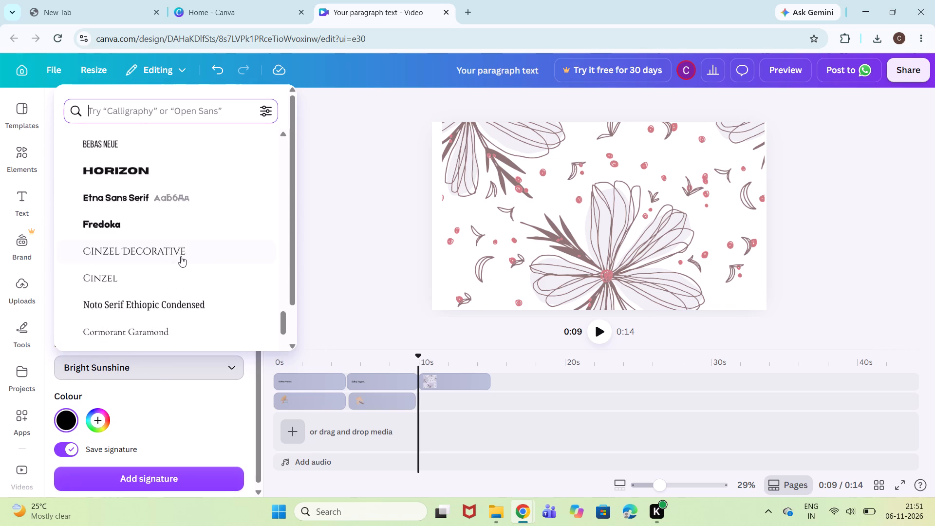
{"action": "scroll", "coordinate": [181, 256], "scroll_direction": "down", "scroll_amount": 4}
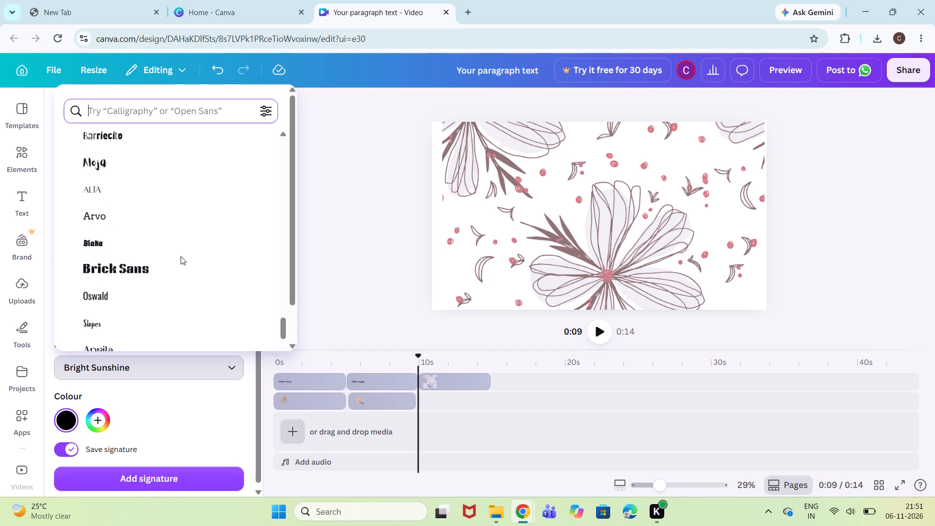
{"action": "scroll", "coordinate": [181, 256], "scroll_direction": "up", "scroll_amount": 6}
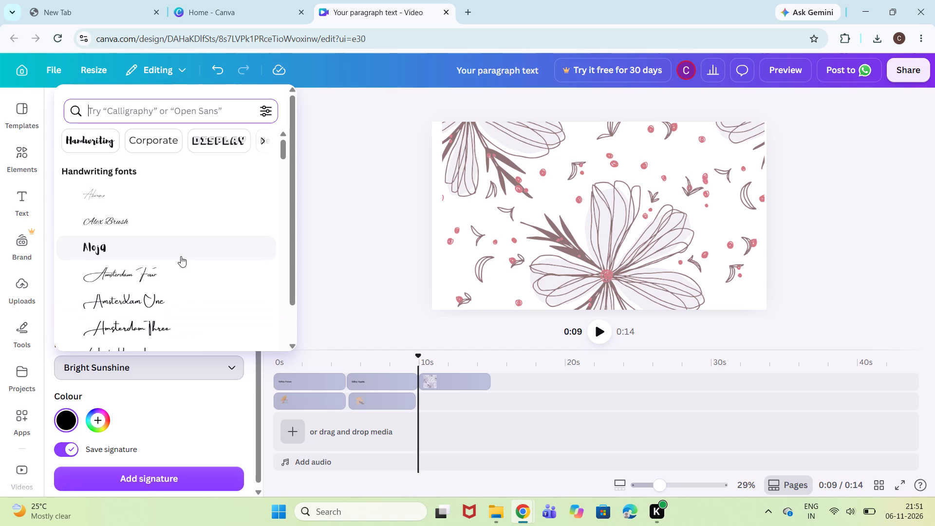
{"action": "left_click", "coordinate": [155, 223]}
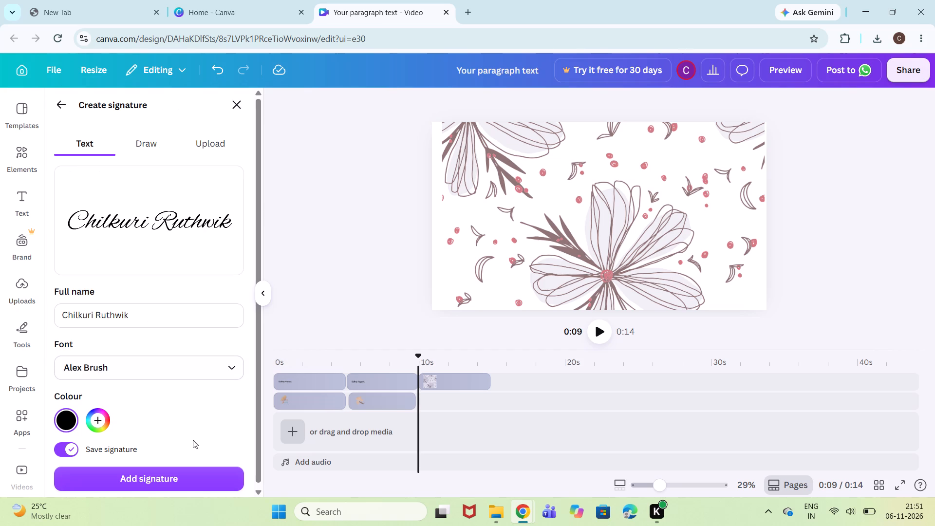
{"action": "left_click", "coordinate": [186, 486]}
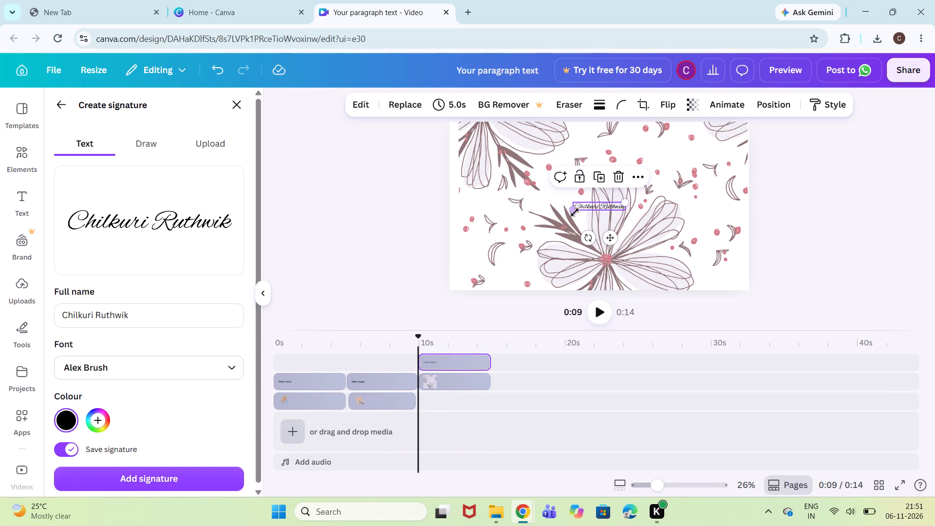
Enlarge the signature over the flower pattern until it spans a little more than half the page width.
{"action": "left_click_drag", "start_coordinate": [573, 210], "coordinate": [492, 280]}
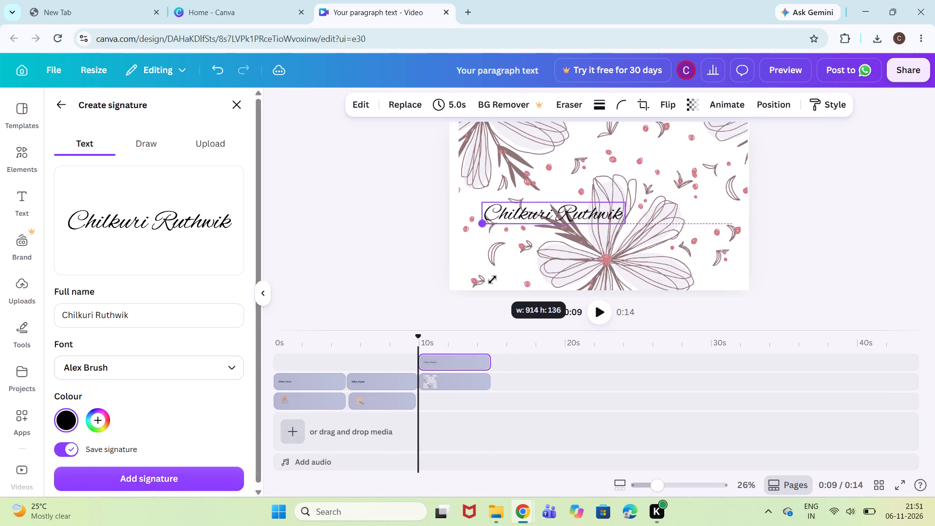
{"action": "left_click_drag", "start_coordinate": [492, 280], "coordinate": [482, 281]}
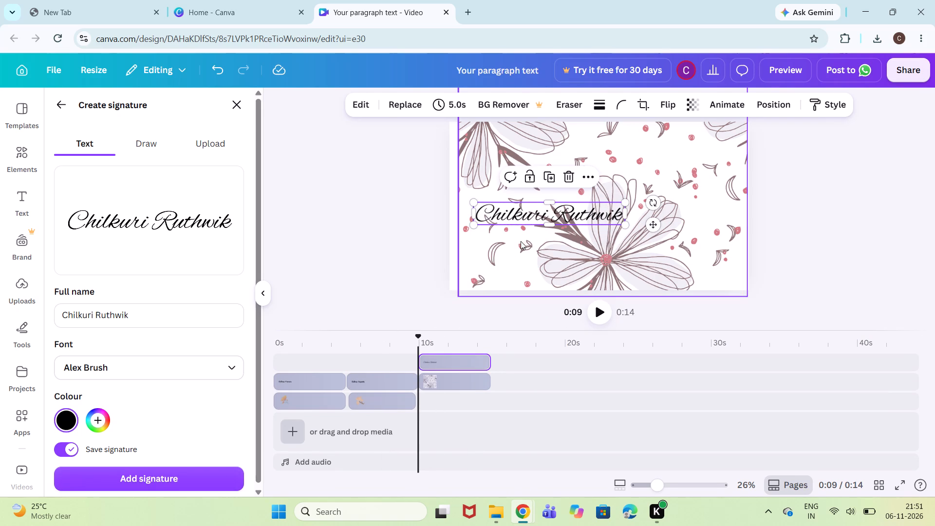
{"action": "left_click", "coordinate": [553, 201]}
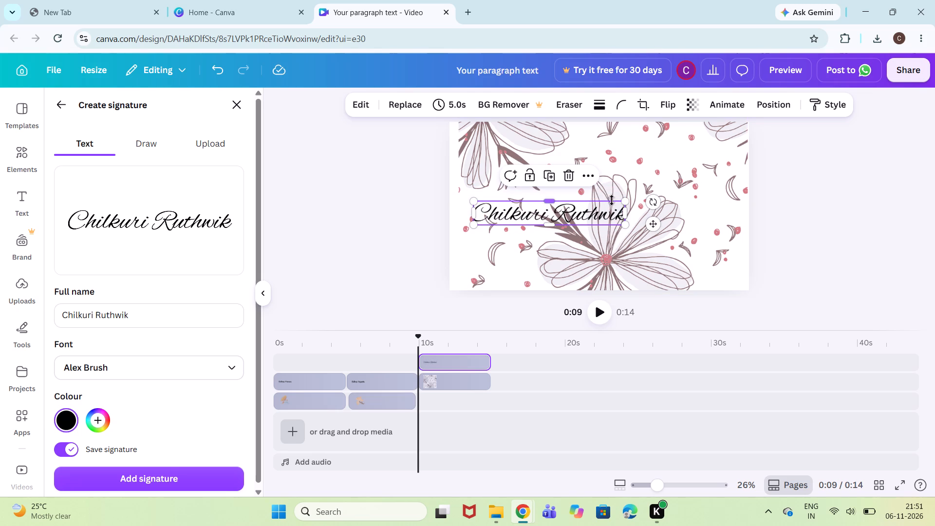
{"action": "left_click_drag", "start_coordinate": [625, 200], "coordinate": [632, 192]}
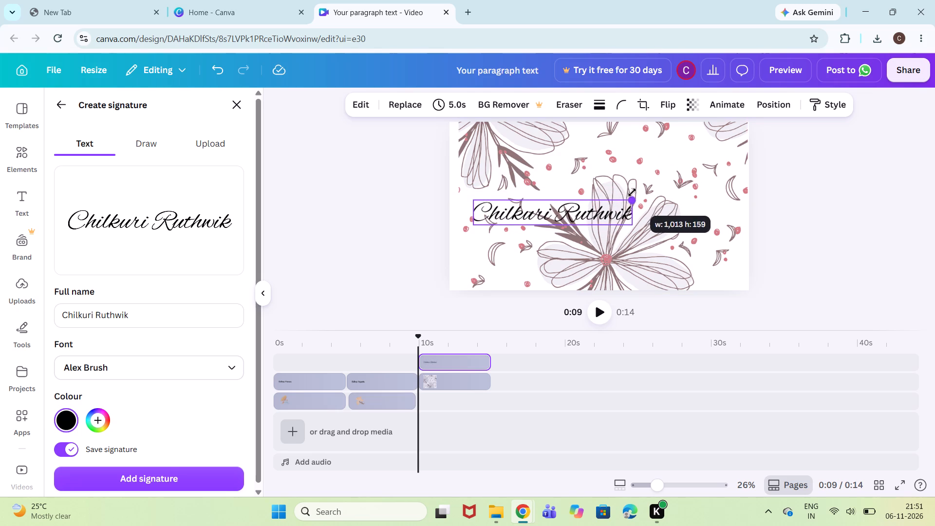
{"action": "left_click_drag", "start_coordinate": [632, 192], "coordinate": [641, 190]}
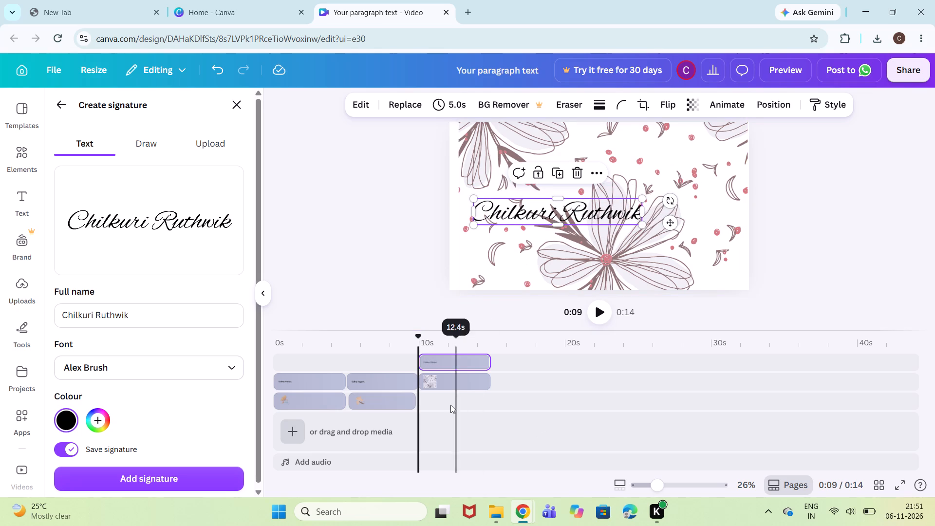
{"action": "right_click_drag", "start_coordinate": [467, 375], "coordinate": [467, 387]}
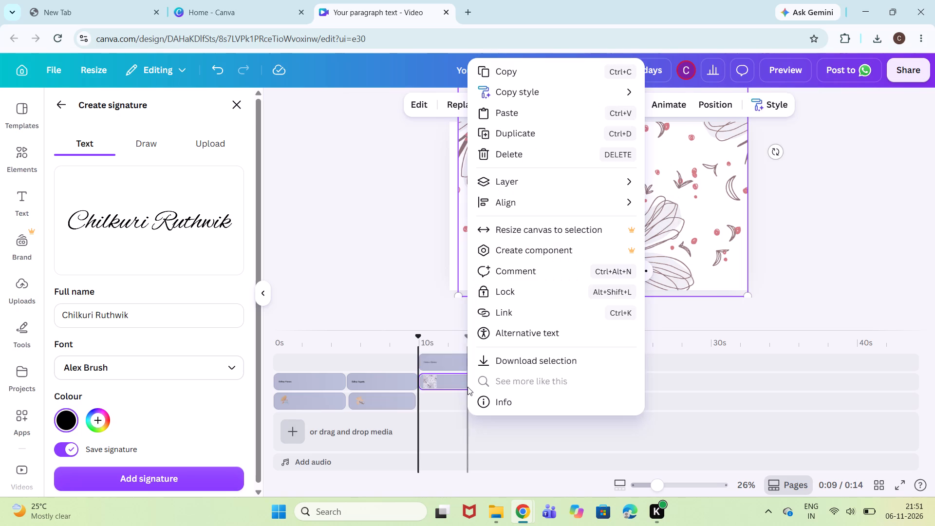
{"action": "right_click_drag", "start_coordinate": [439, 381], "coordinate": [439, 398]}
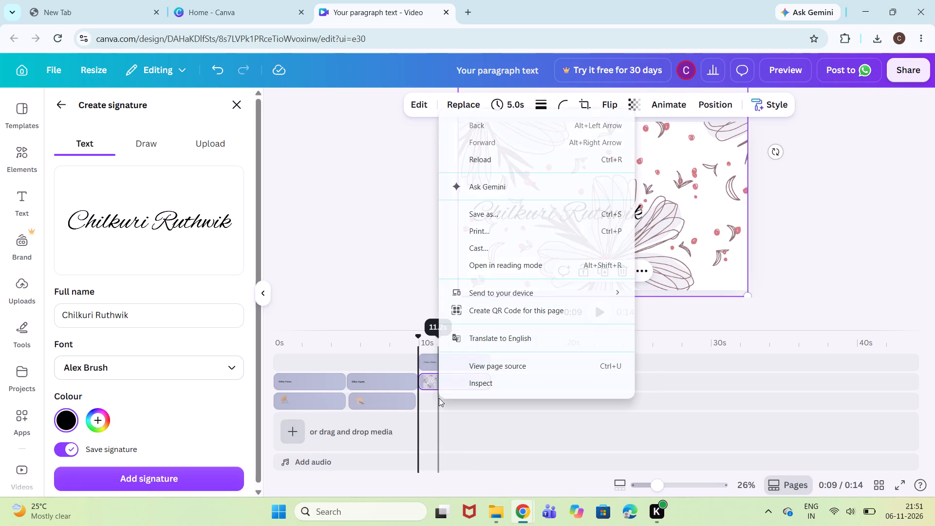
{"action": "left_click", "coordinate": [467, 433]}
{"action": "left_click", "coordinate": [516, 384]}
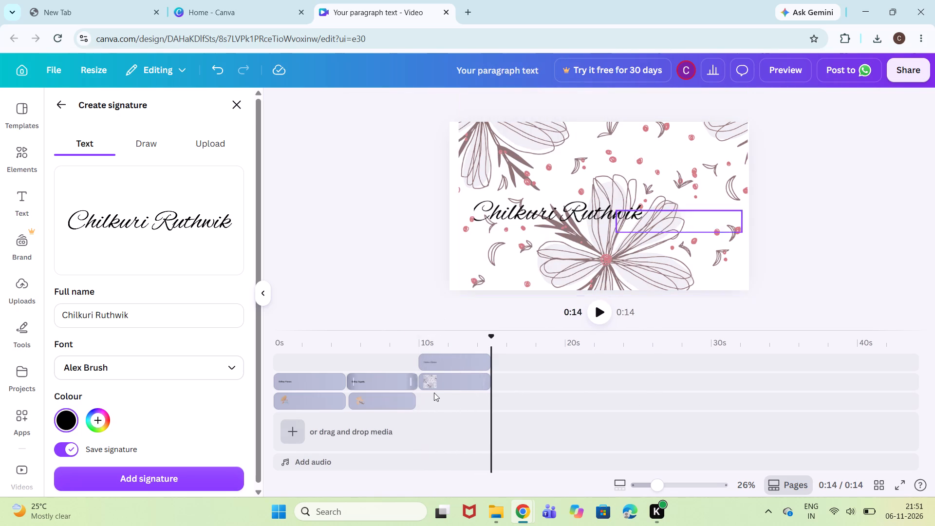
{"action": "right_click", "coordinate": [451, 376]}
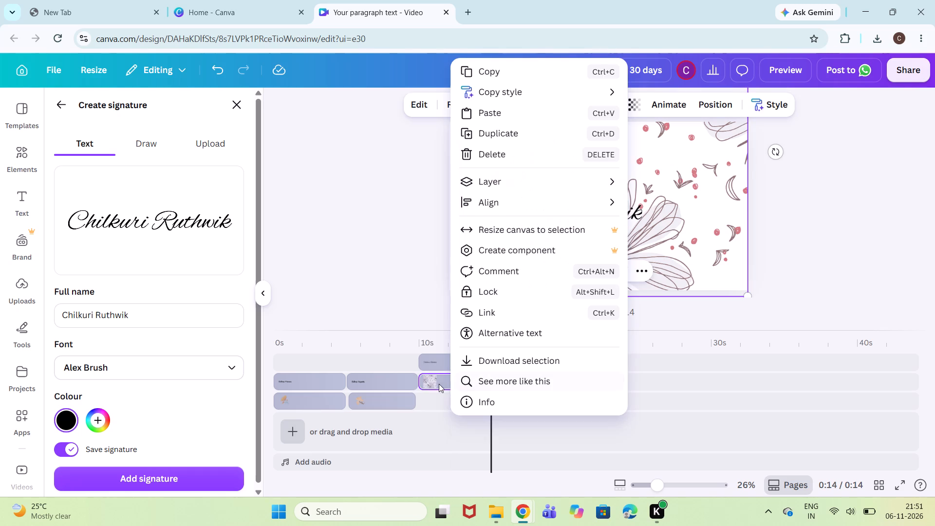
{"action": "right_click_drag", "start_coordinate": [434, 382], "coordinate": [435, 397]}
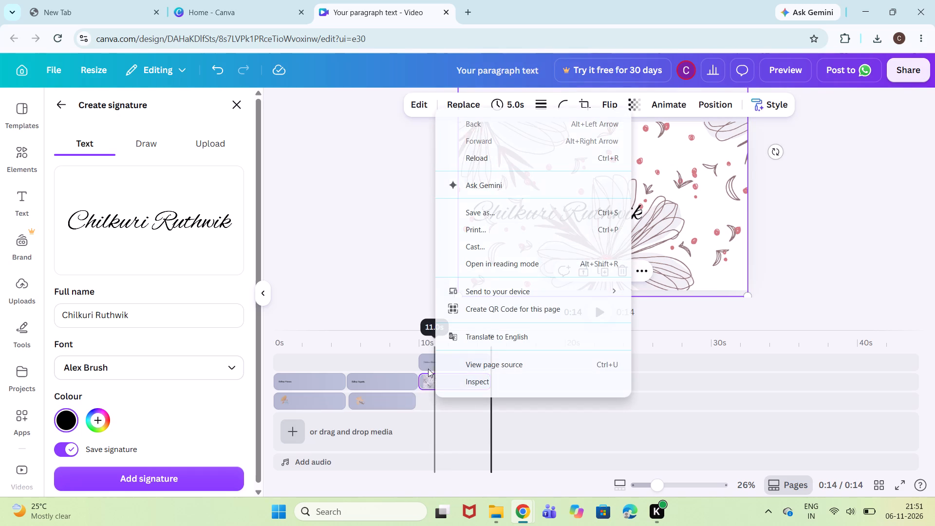
Trim the start of the third signature's clip on the timeline so that it lasts 4.7 s.
{"action": "left_click_drag", "start_coordinate": [429, 362], "coordinate": [432, 374]}
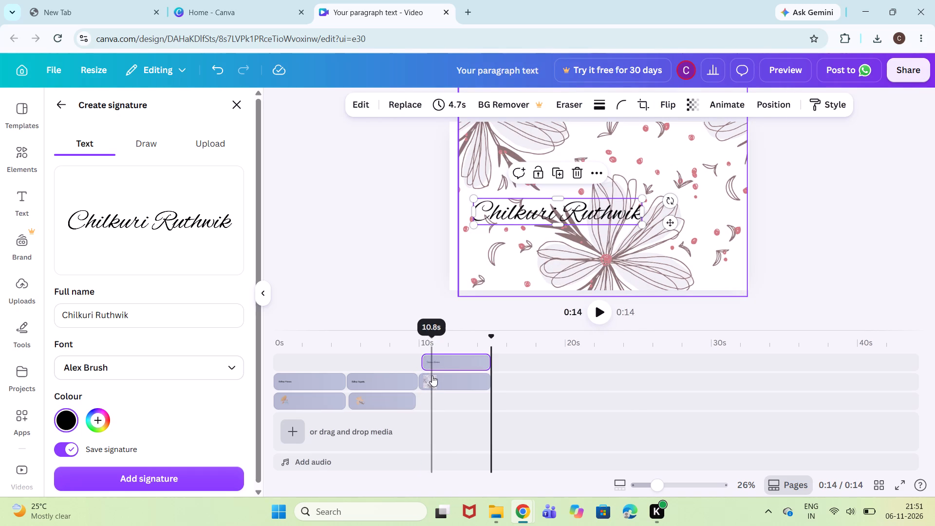
Move the flower pattern's clip down to the lower timeline track, directly after the other two flower clips.
{"action": "right_click_drag", "start_coordinate": [444, 386], "coordinate": [443, 400]}
{"action": "left_click", "coordinate": [583, 428]}
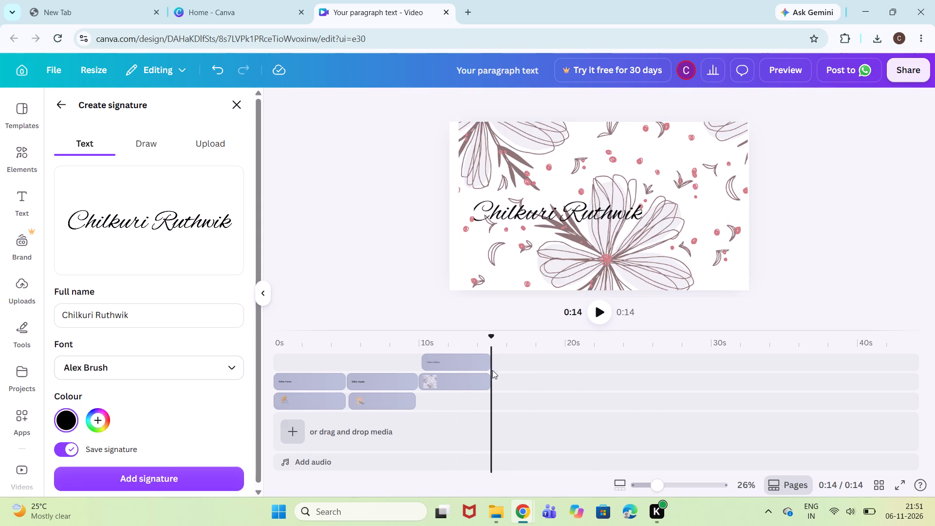
{"action": "left_click_drag", "start_coordinate": [463, 378], "coordinate": [462, 386]}
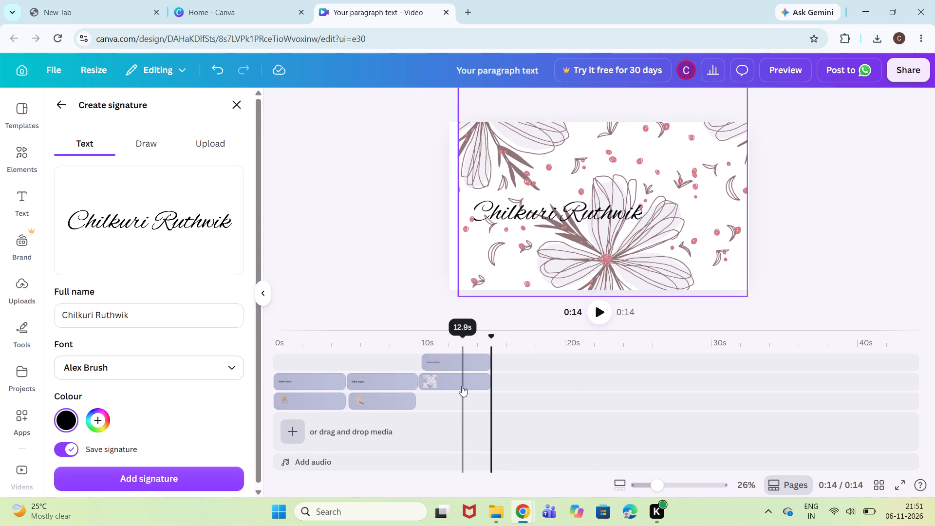
{"action": "left_click_drag", "start_coordinate": [462, 386], "coordinate": [461, 399]}
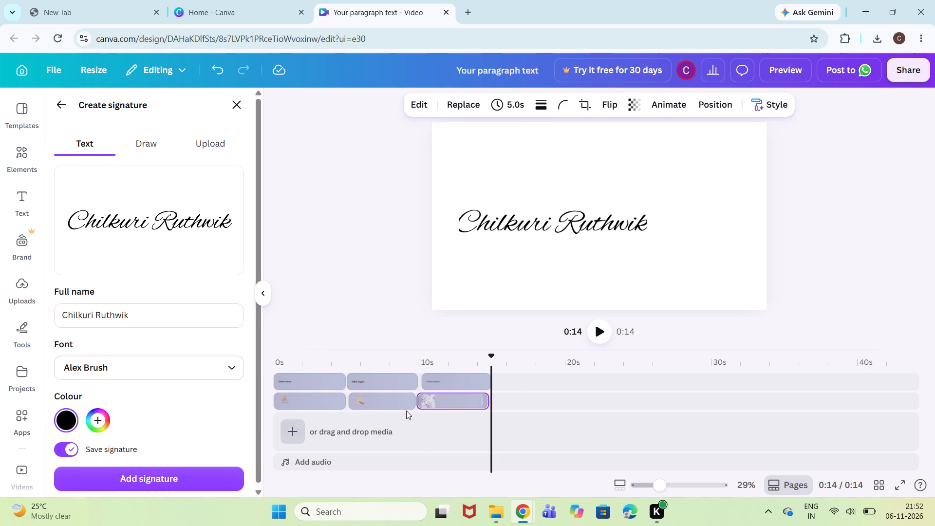
Play the video from the beginning, twice, to review all three flower and signature scenes.
{"action": "left_click", "coordinate": [275, 398]}
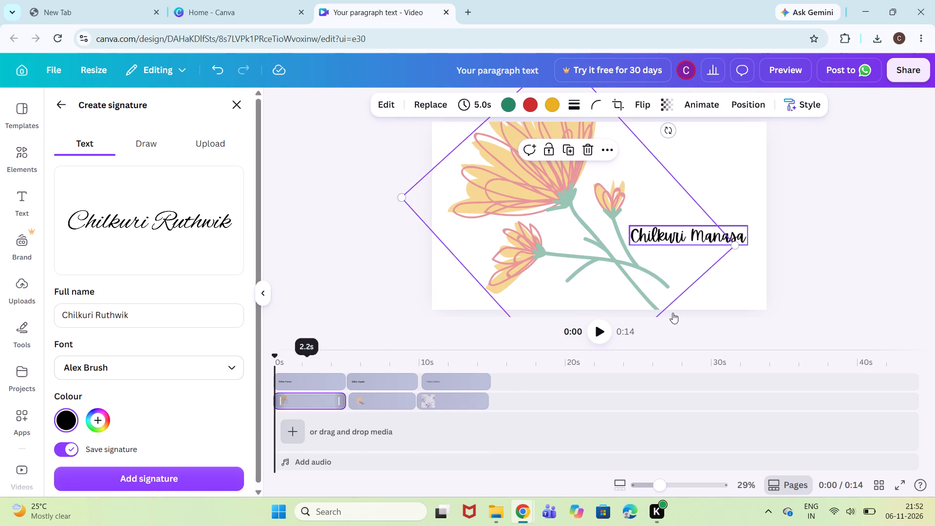
{"action": "left_click", "coordinate": [603, 329]}
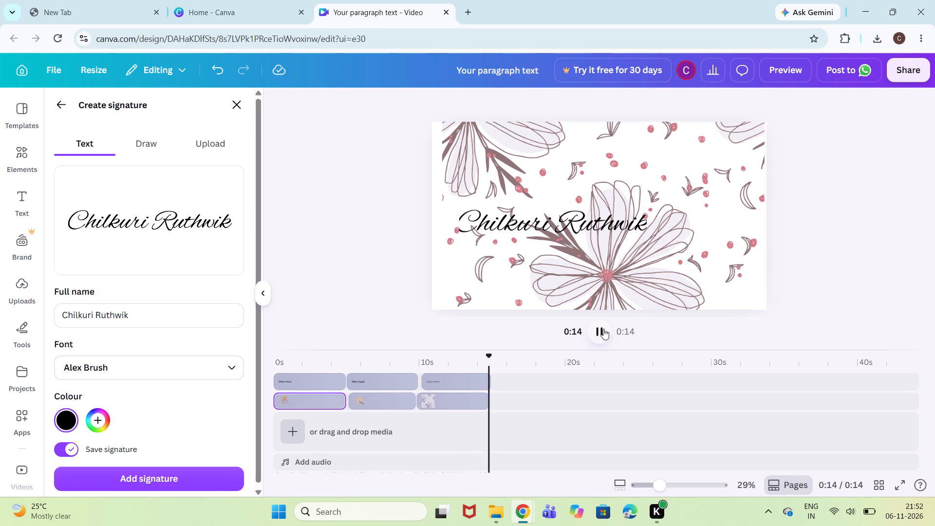
{"action": "left_click", "coordinate": [628, 213]}
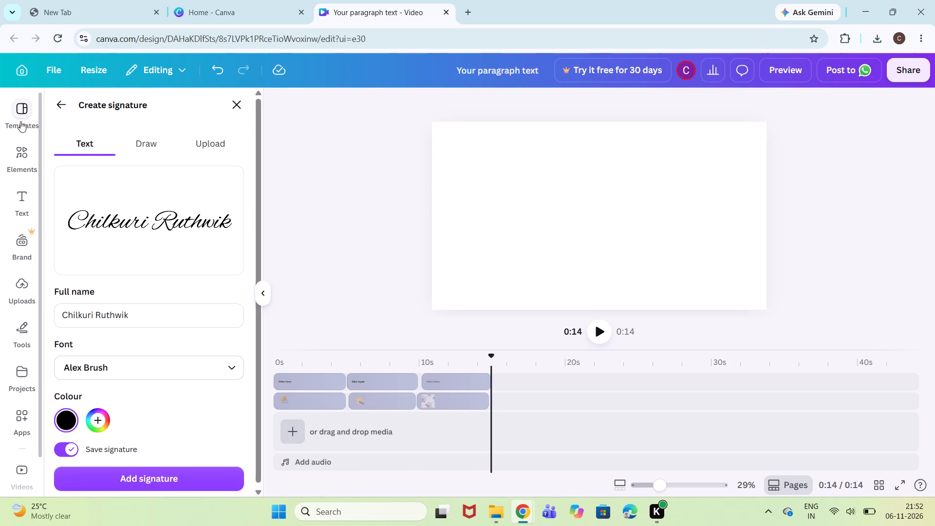
{"action": "left_click", "coordinate": [16, 156]}
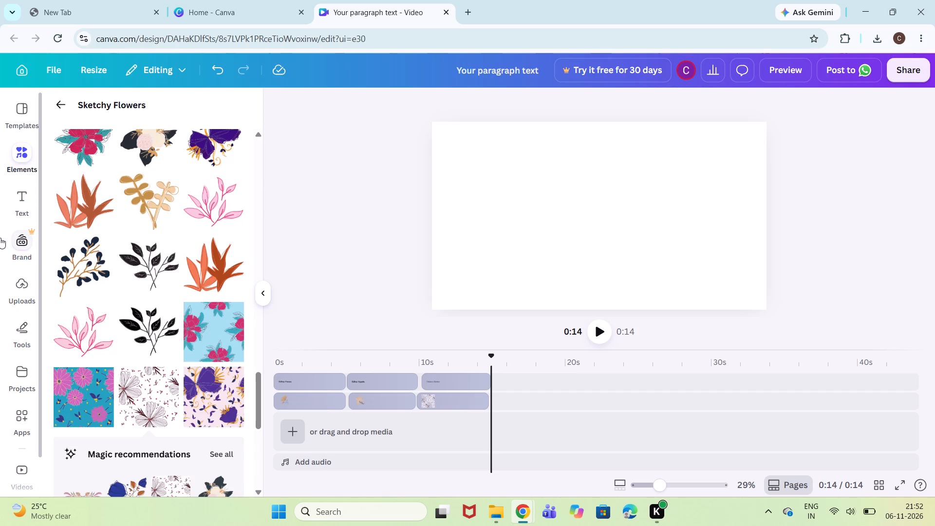
{"action": "left_click", "coordinate": [277, 388]}
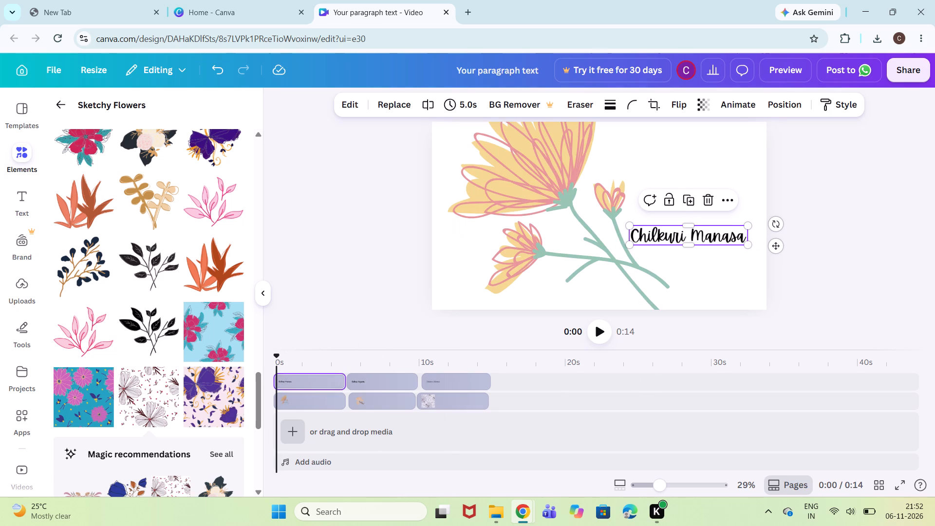
{"action": "left_click", "coordinate": [598, 337]}
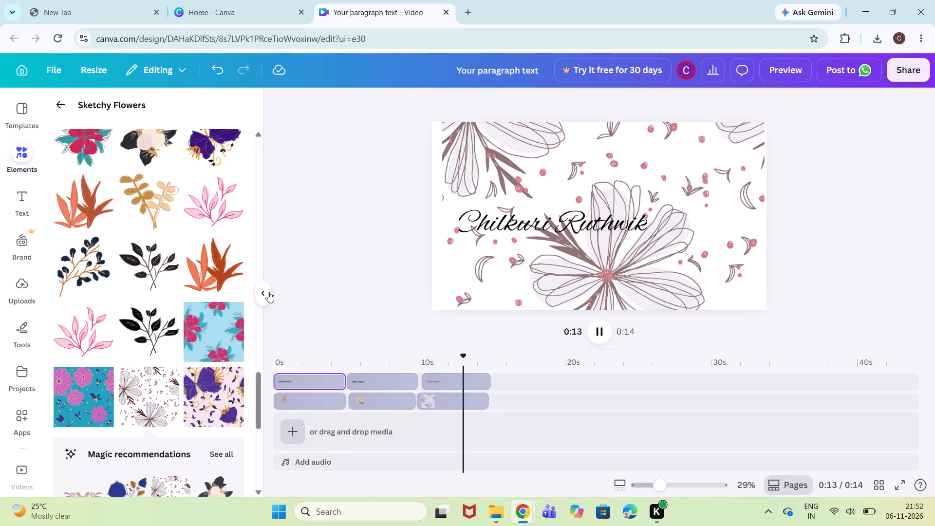
Add the orange two-bloom flower from the Sketchy Flowers collection at the end of the timeline as a fourth scene.
{"action": "scroll", "coordinate": [140, 270], "scroll_direction": "up", "scroll_amount": 3}
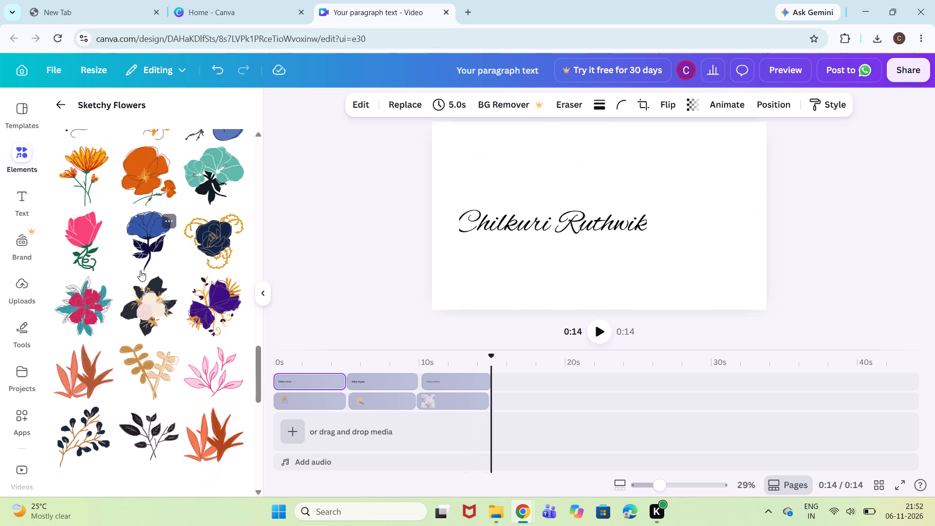
{"action": "scroll", "coordinate": [140, 270], "scroll_direction": "up", "scroll_amount": 4}
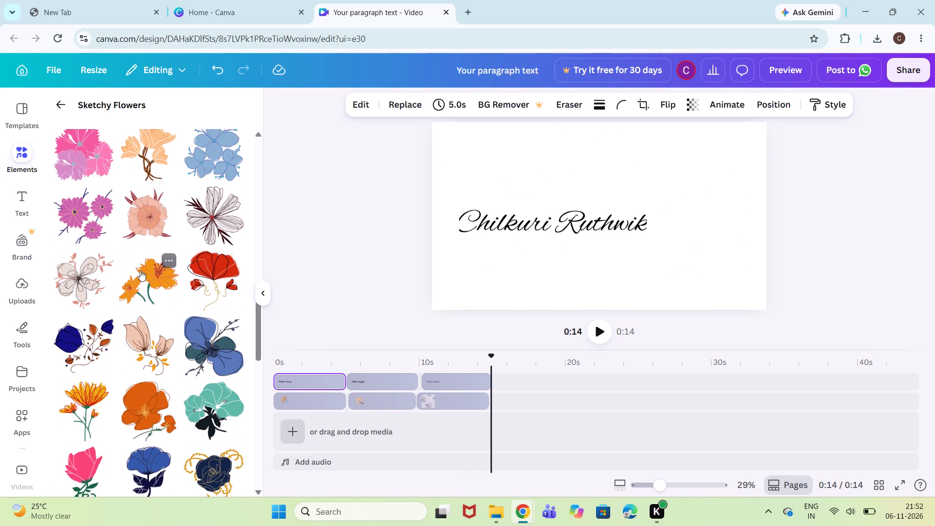
{"action": "scroll", "coordinate": [140, 270], "scroll_direction": "up", "scroll_amount": 1}
{"action": "left_click", "coordinate": [144, 288]}
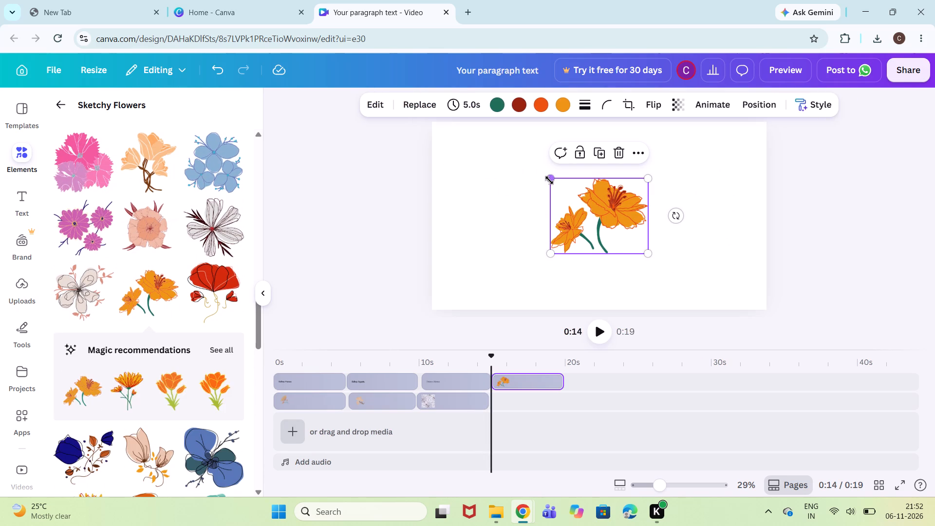
Enlarge the orange two-bloom flower until it covers the full height and most of the width of the fourth scene.
{"action": "left_click_drag", "start_coordinate": [549, 180], "coordinate": [449, 139]}
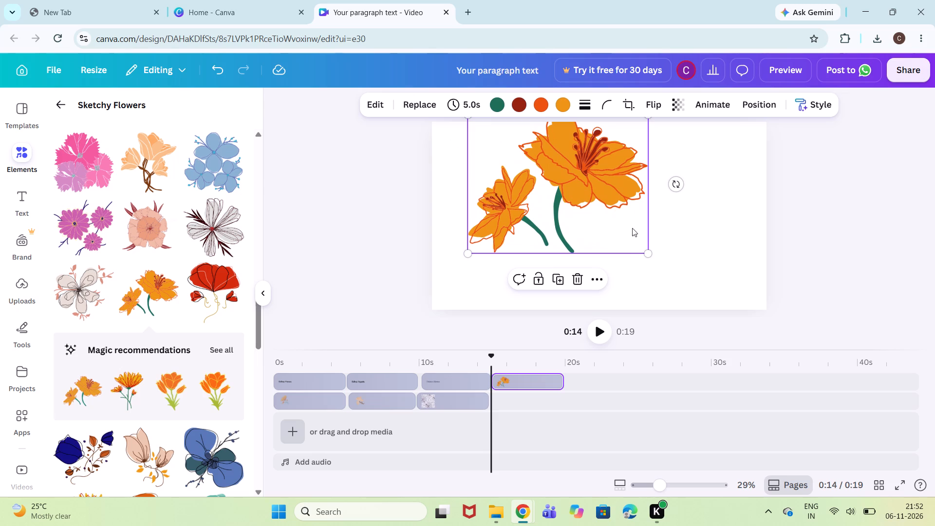
{"action": "left_click_drag", "start_coordinate": [649, 252], "coordinate": [708, 296]}
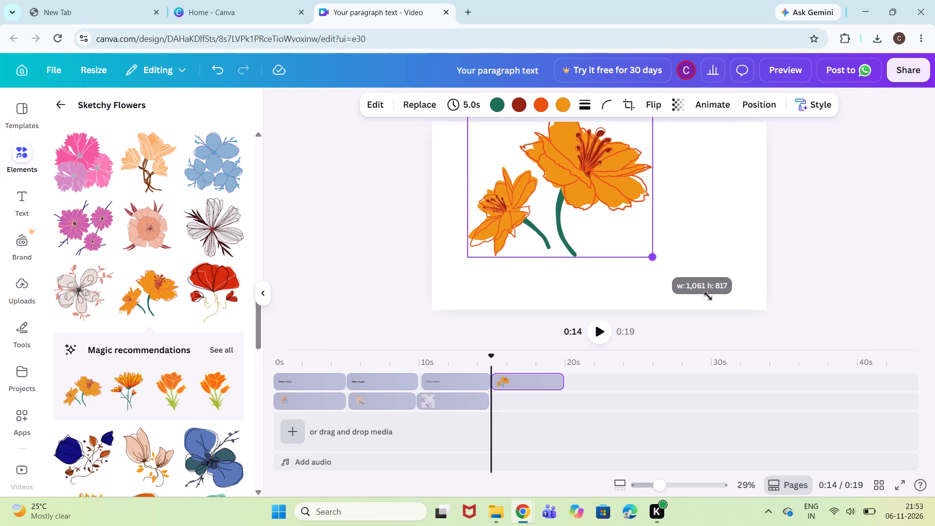
{"action": "left_click_drag", "start_coordinate": [708, 296], "coordinate": [733, 315]}
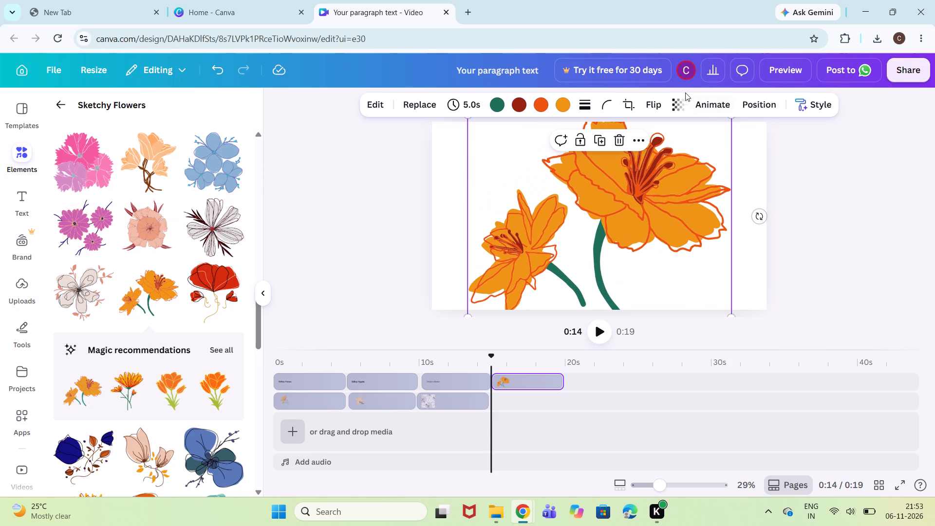
Set the orange flower's transparency to 53.
{"action": "left_click", "coordinate": [681, 100]}
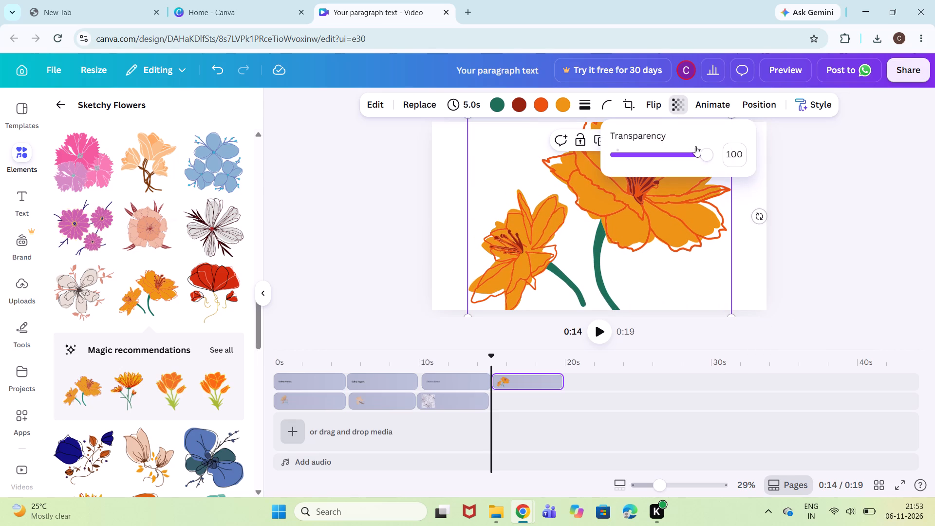
{"action": "left_click_drag", "start_coordinate": [708, 160], "coordinate": [664, 163]}
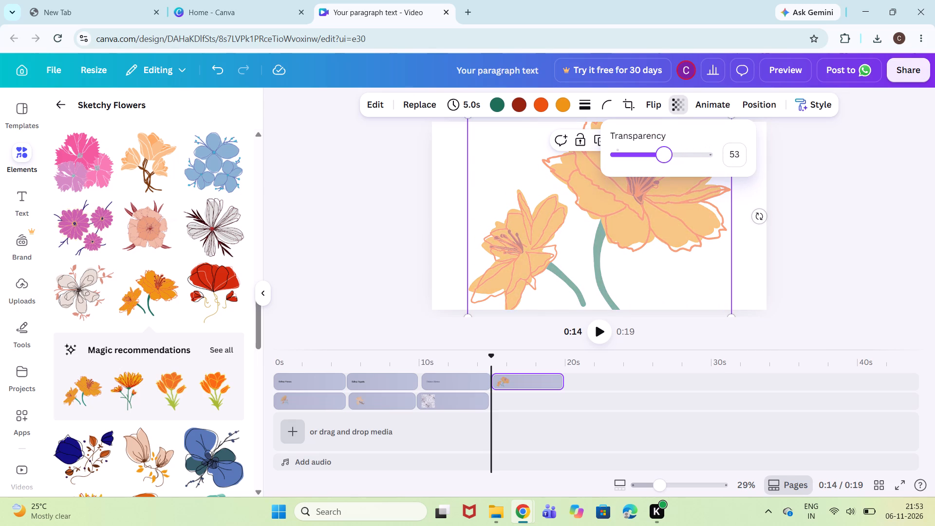
{"action": "left_click_drag", "start_coordinate": [664, 163], "coordinate": [663, 163]}
{"action": "left_click", "coordinate": [661, 235]}
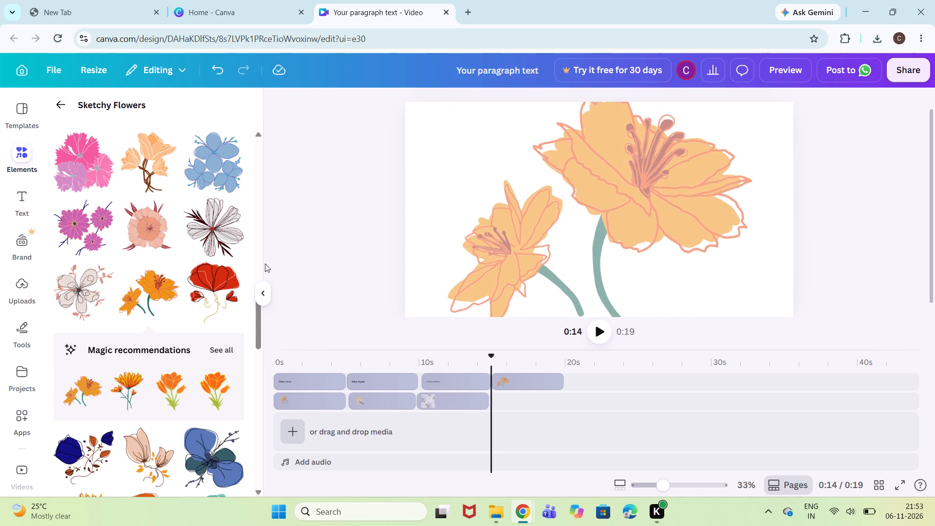
Start a new text signature and change the given name in the full name field for the fourth scene's signature.
{"action": "left_click", "coordinate": [16, 336]}
{"action": "left_click", "coordinate": [61, 363]}
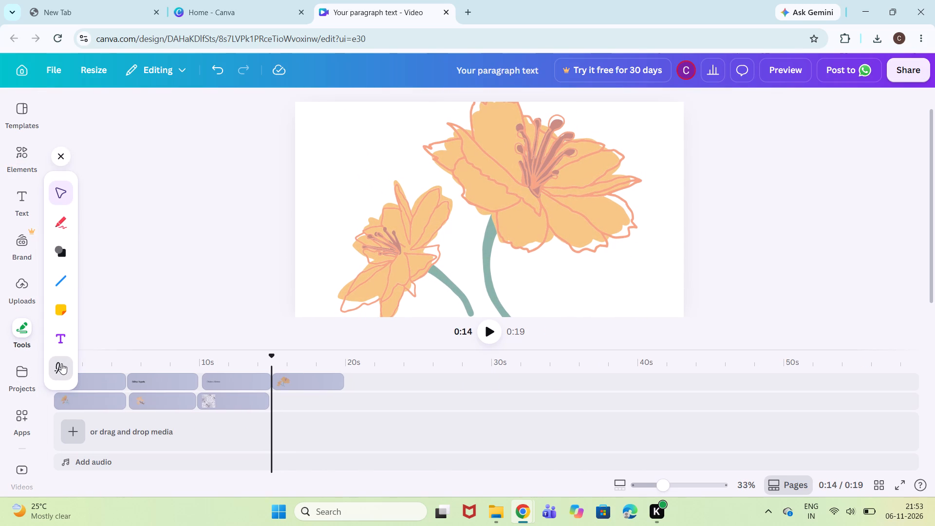
{"action": "scroll", "coordinate": [115, 319], "scroll_direction": "down", "scroll_amount": 1}
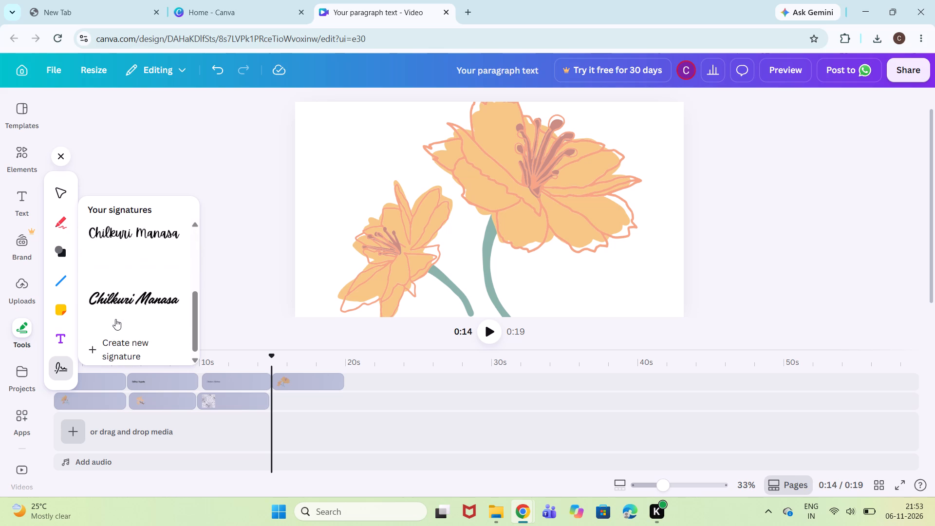
{"action": "scroll", "coordinate": [115, 319], "scroll_direction": "down", "scroll_amount": 1}
{"action": "left_click", "coordinate": [110, 341]}
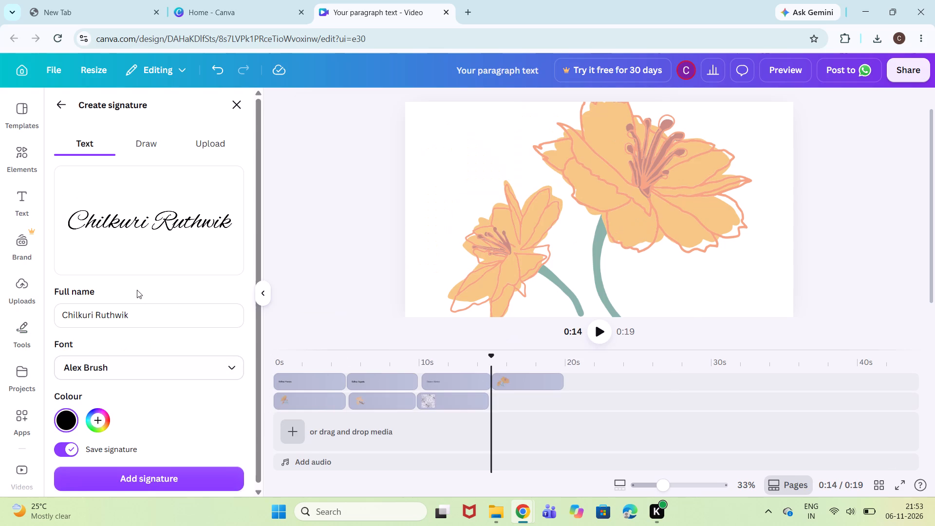
{"action": "left_click", "coordinate": [138, 319]}
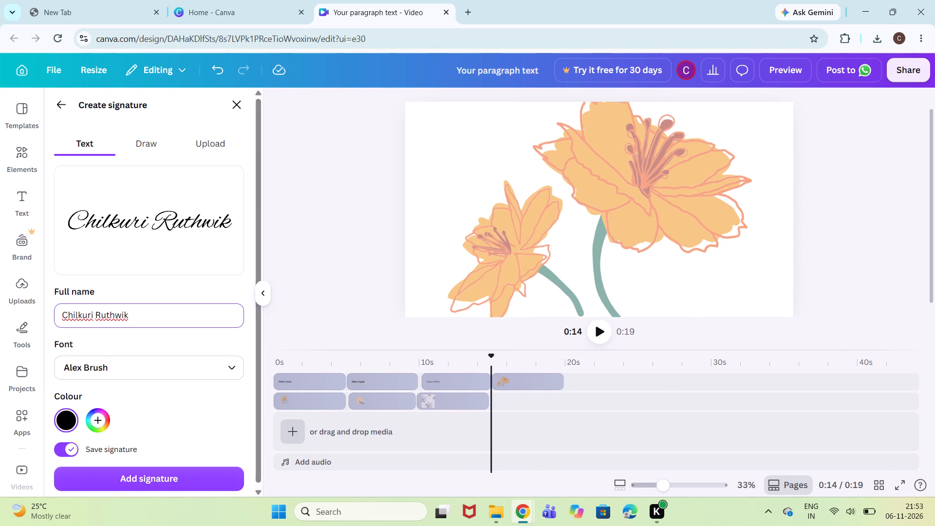
{"action": "key", "text": "BackSpace"}
{"action": "key", "text": "BackSpace"}
{"action": "key", "text": "BackSpace"}
{"action": "key", "text": "BackSpace"}
{"action": "key", "text": "BackSpace"}
{"action": "key", "text": "BackSpace"}
{"action": "key", "text": "BackSpace"}
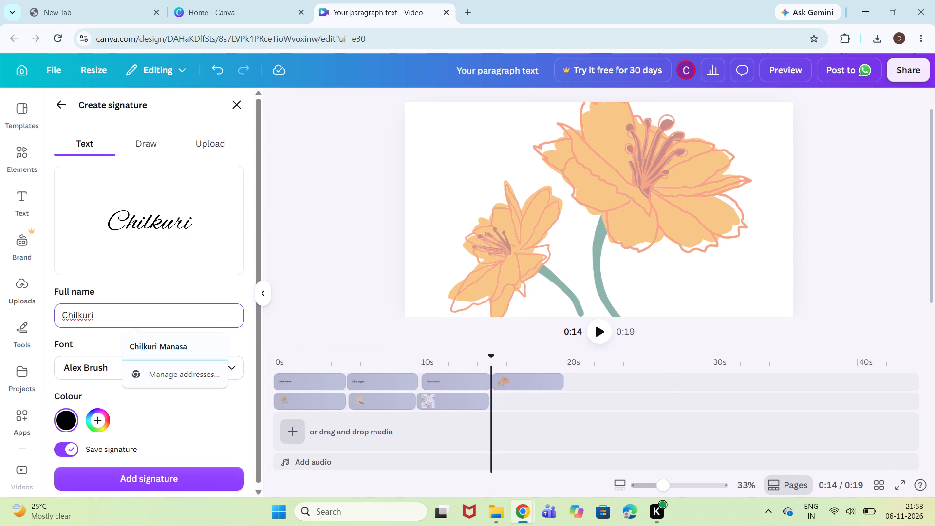
{"action": "type", "text": "swa"}
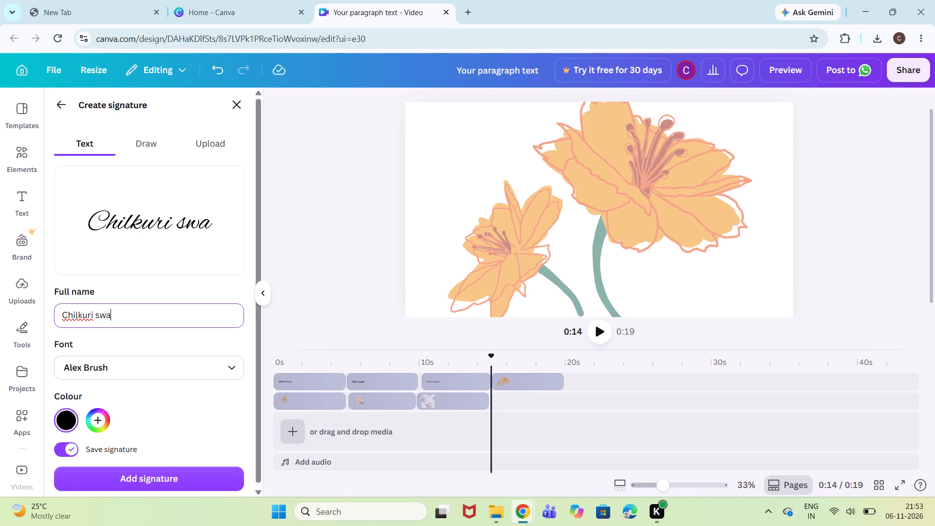
{"action": "type", "text": "apana"}
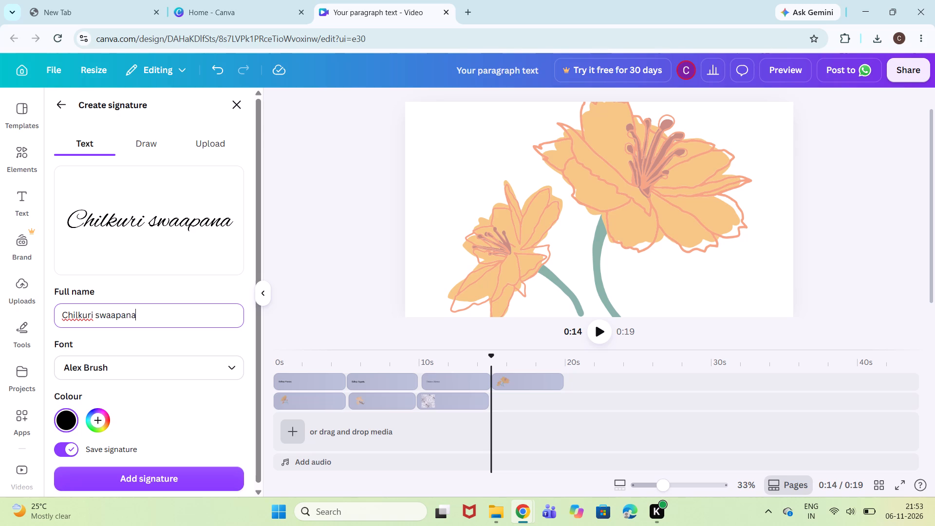
{"action": "key", "text": "BackSpace"}
{"action": "key", "text": "BackSpace"}
{"action": "key", "text": "BackSpace"}
{"action": "key", "text": "BackSpace"}
{"action": "key", "text": "BackSpace"}
{"action": "type", "text": "pana"}
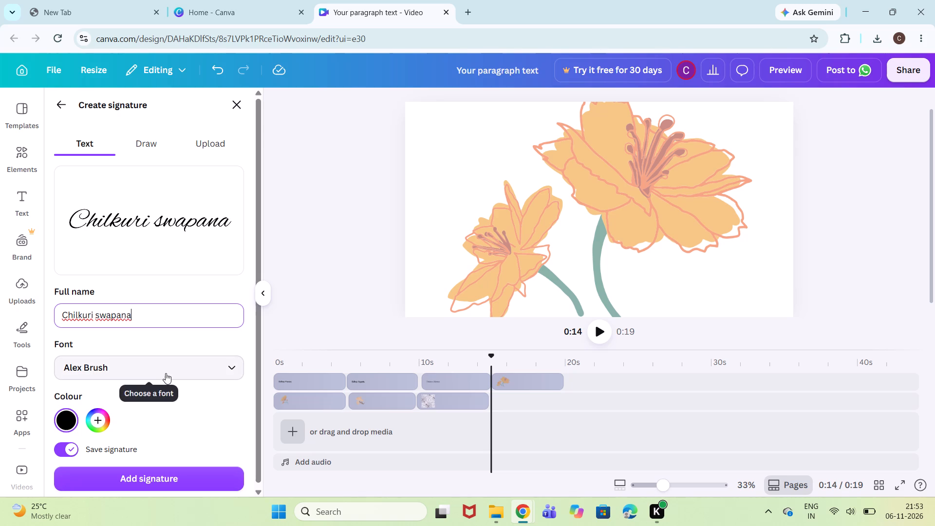
Set the signature's font to Amsterdam Four and add the signature to the fourth scene.
{"action": "left_click", "coordinate": [166, 373]}
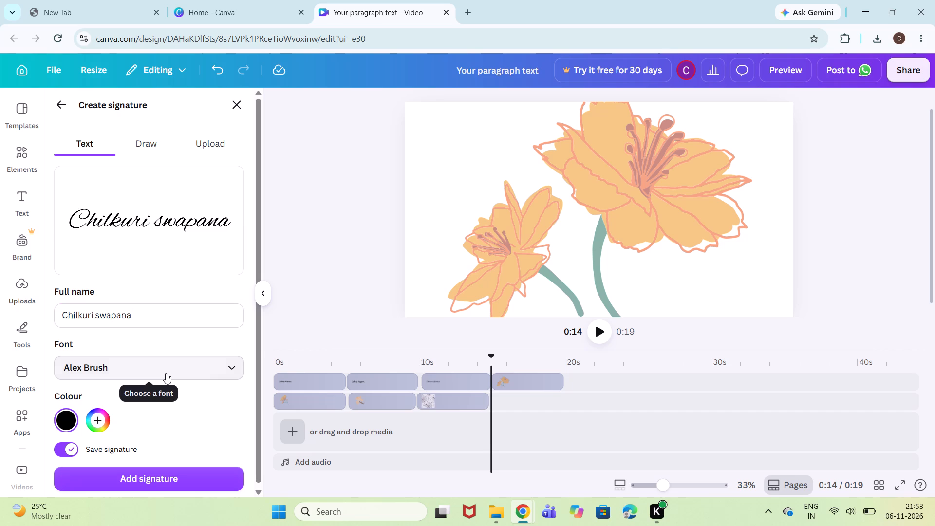
{"action": "left_click", "coordinate": [132, 270]}
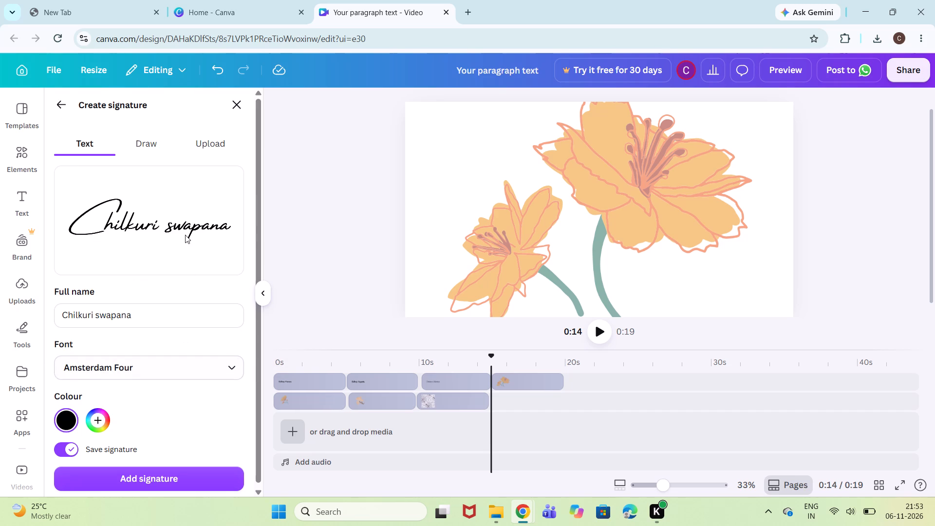
{"action": "left_click", "coordinate": [175, 482]}
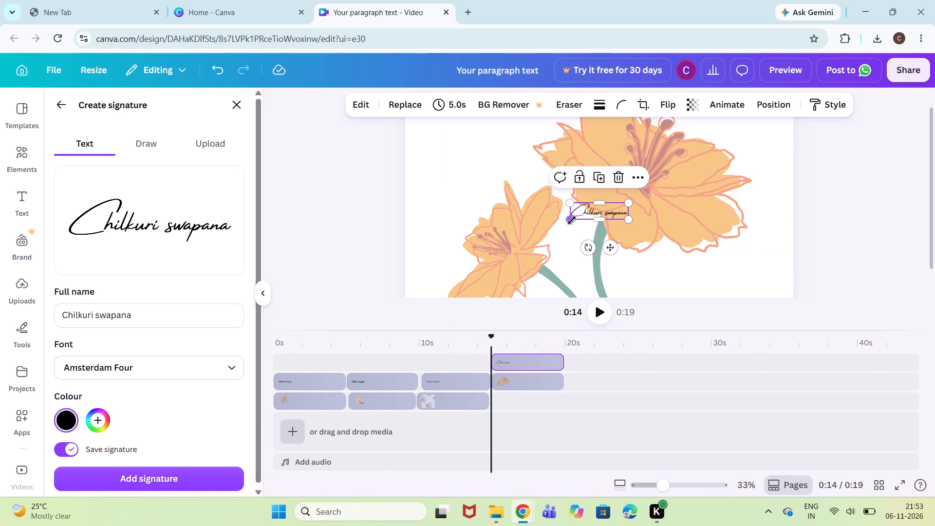
Enlarge the fourth signature to somewhat under half the page width, lying across the flower stems below the large bloom.
{"action": "left_click_drag", "start_coordinate": [572, 220], "coordinate": [471, 210]}
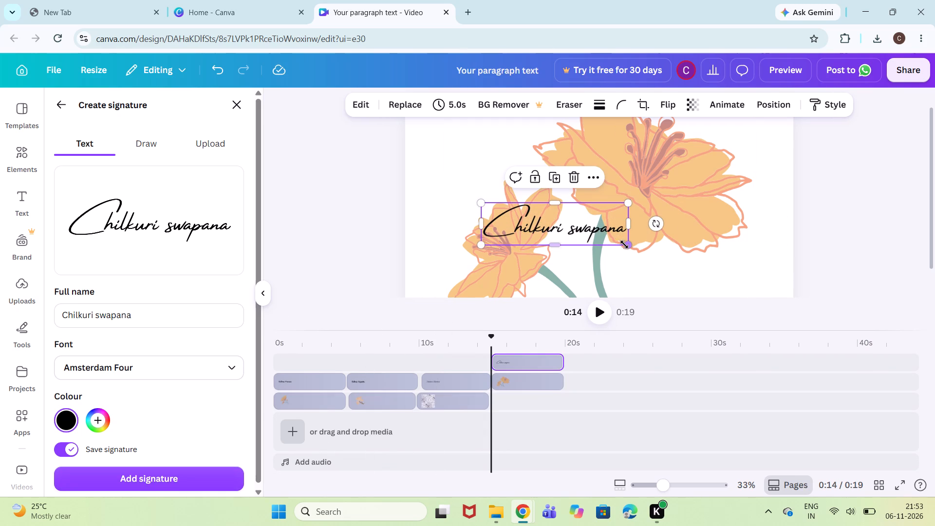
{"action": "left_click_drag", "start_coordinate": [624, 245], "coordinate": [704, 229]}
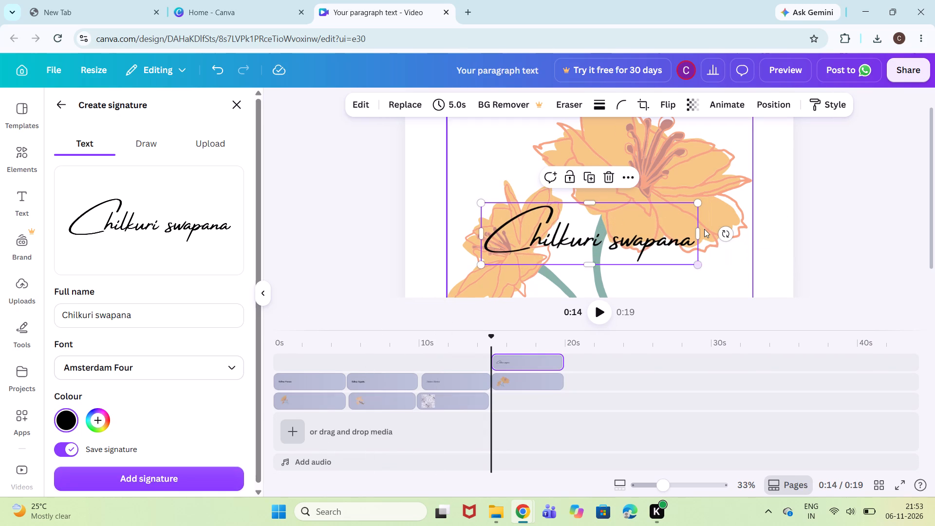
{"action": "left_click", "coordinate": [810, 239]}
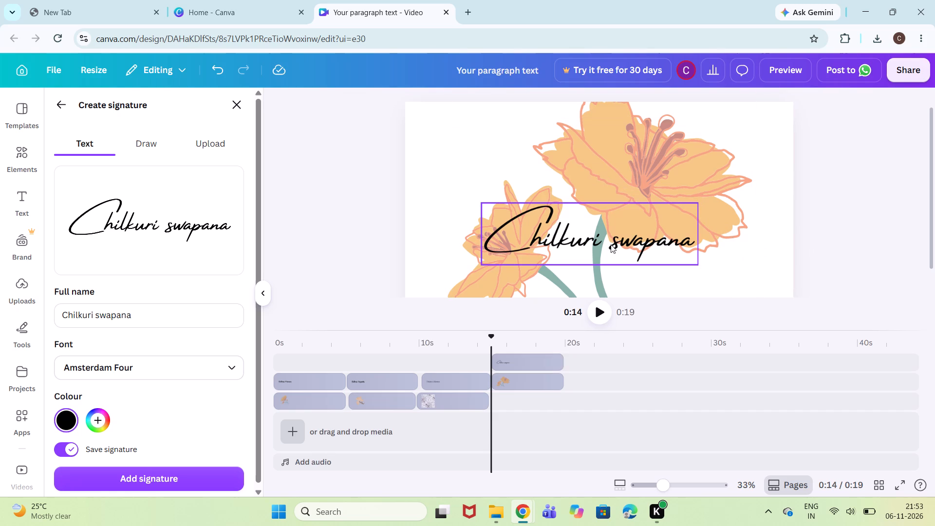
{"action": "left_click", "coordinate": [482, 204]}
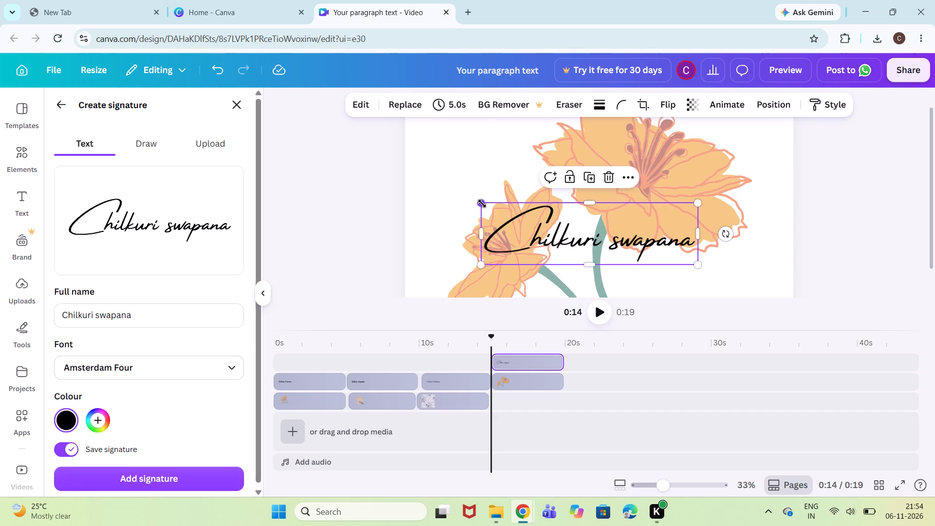
{"action": "left_click_drag", "start_coordinate": [481, 204], "coordinate": [530, 227]}
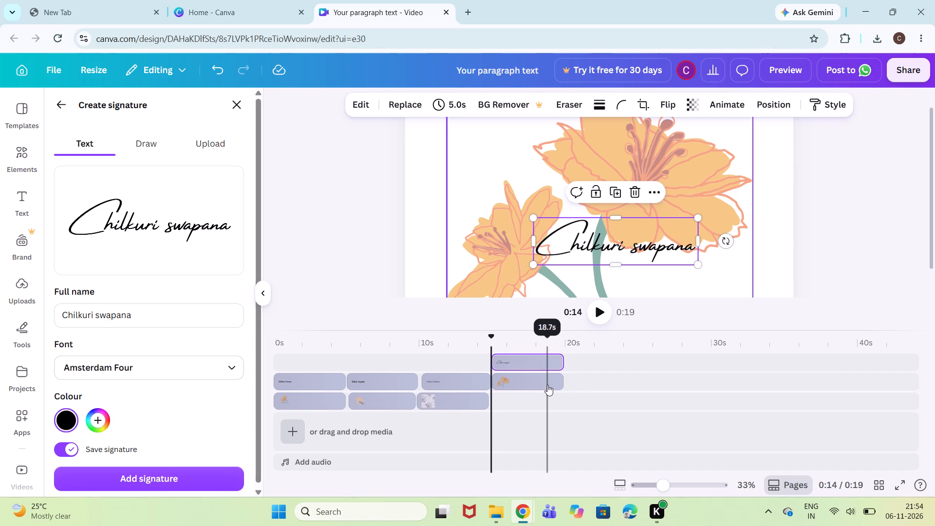
Move the orange flower's clip down to the lower timeline track, directly after the other three flower clips.
{"action": "left_click_drag", "start_coordinate": [547, 385], "coordinate": [546, 405]}
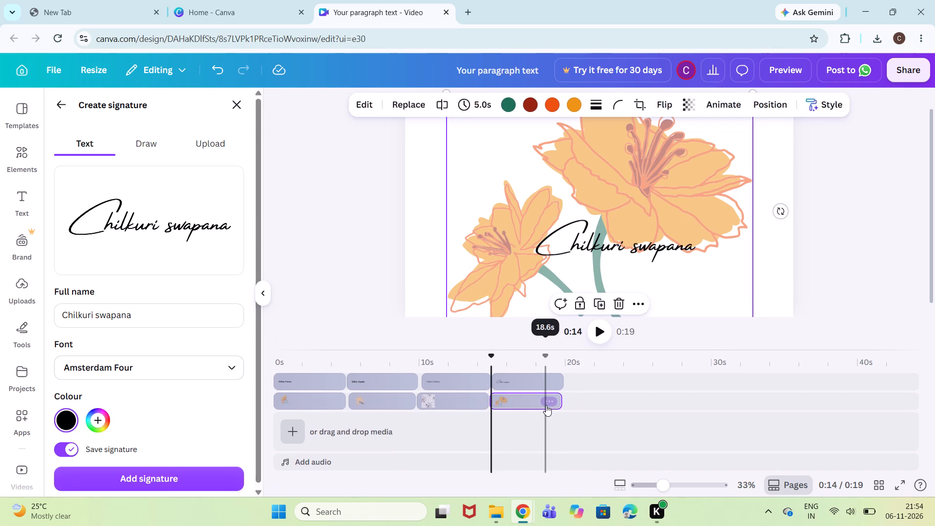
Play the fourth scene to review the orange flower with its signature.
{"action": "left_click", "coordinate": [594, 336]}
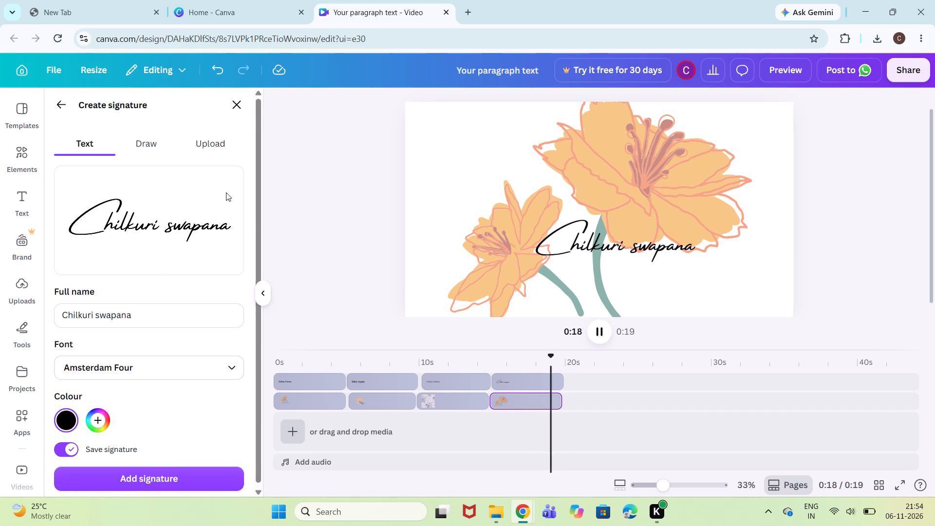
Look through the draw and upload signature options and the drawing, shape, line and sticky note tools.
{"action": "left_click", "coordinate": [147, 144]}
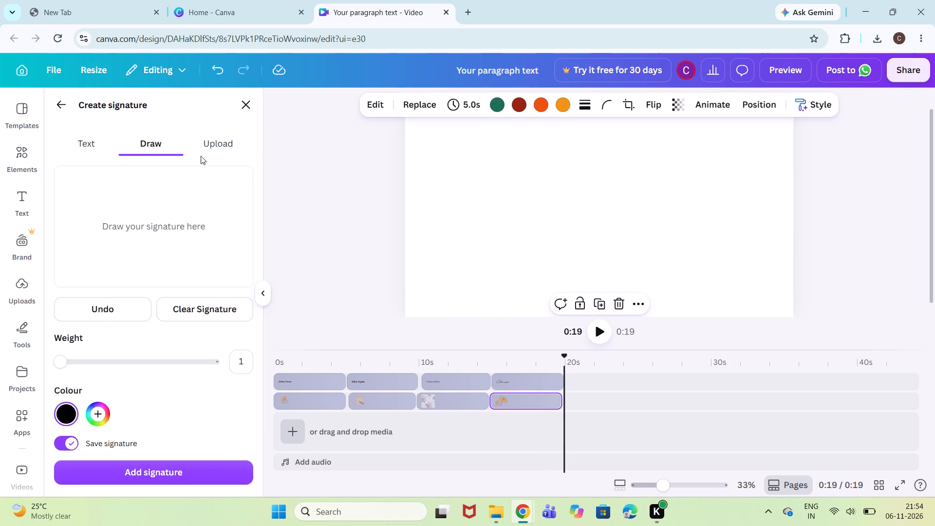
{"action": "left_click", "coordinate": [223, 144]}
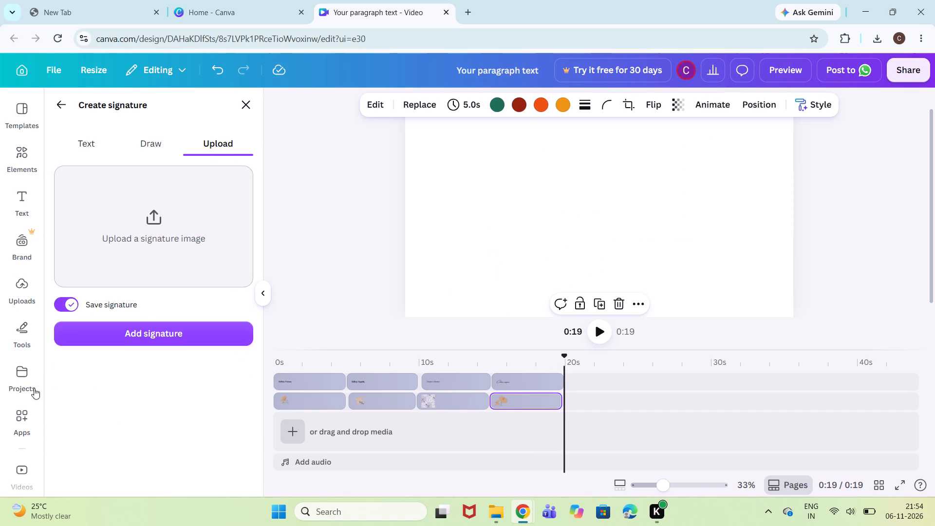
{"action": "left_click", "coordinate": [20, 344]}
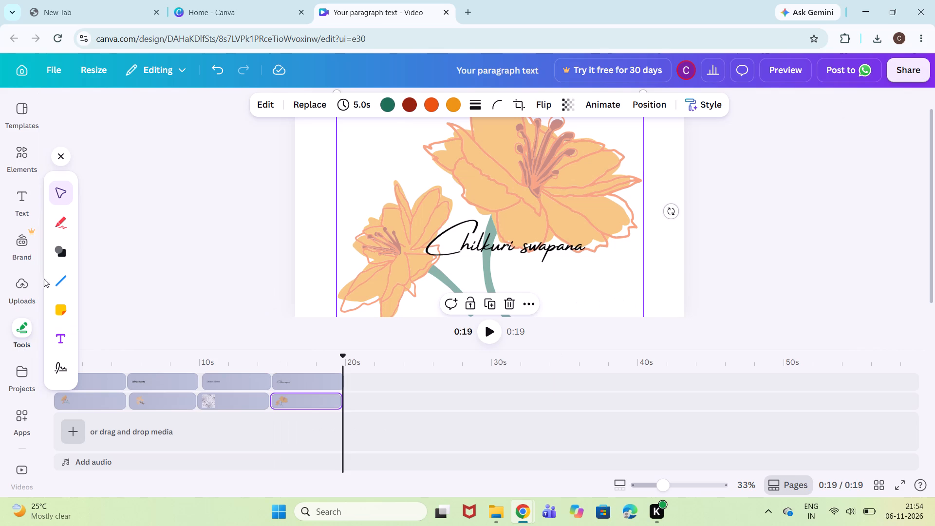
{"action": "left_click", "coordinate": [58, 205]}
{"action": "left_click", "coordinate": [56, 225]}
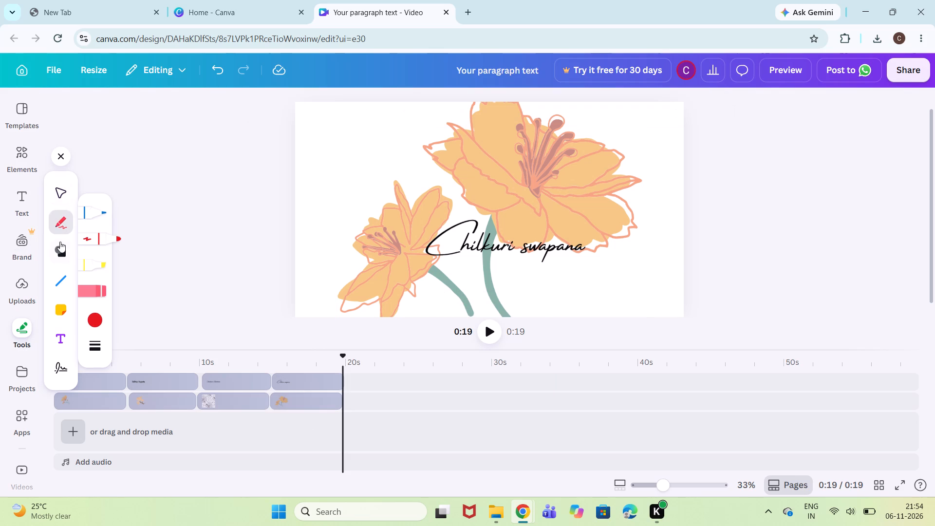
{"action": "left_click", "coordinate": [59, 247]}
{"action": "left_click", "coordinate": [56, 275]}
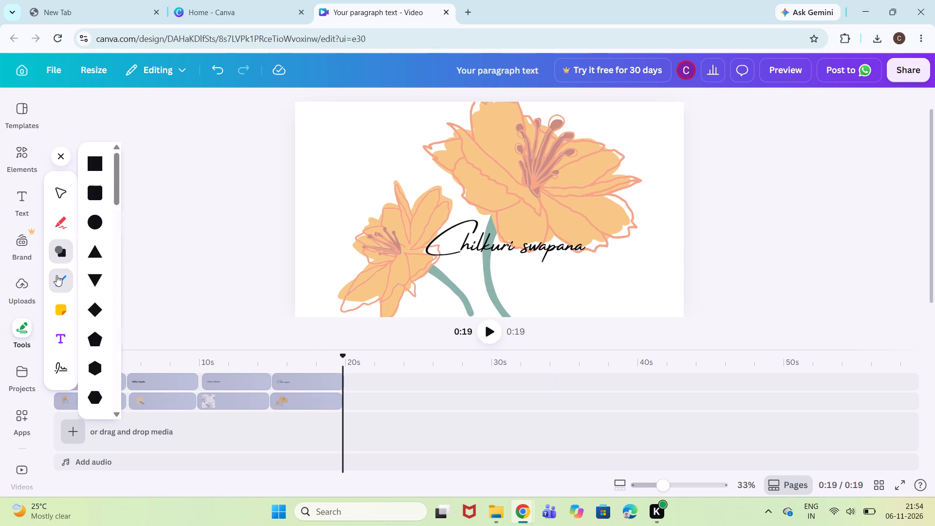
{"action": "left_click", "coordinate": [55, 300]}
Add a default paragraph text box at the end of the timeline, after the fourth scene.
{"action": "left_click", "coordinate": [61, 337]}
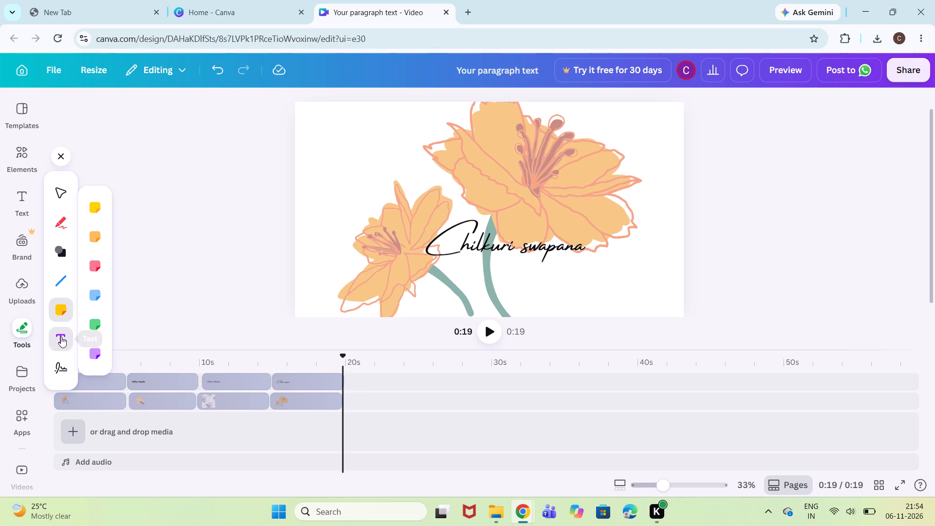
Browse the saved signatures and the existing designs and folders among the projects.
{"action": "left_click_drag", "start_coordinate": [63, 355], "coordinate": [62, 361]}
{"action": "left_click", "coordinate": [62, 361]}
{"action": "scroll", "coordinate": [62, 361], "scroll_direction": "down", "scroll_amount": 1}
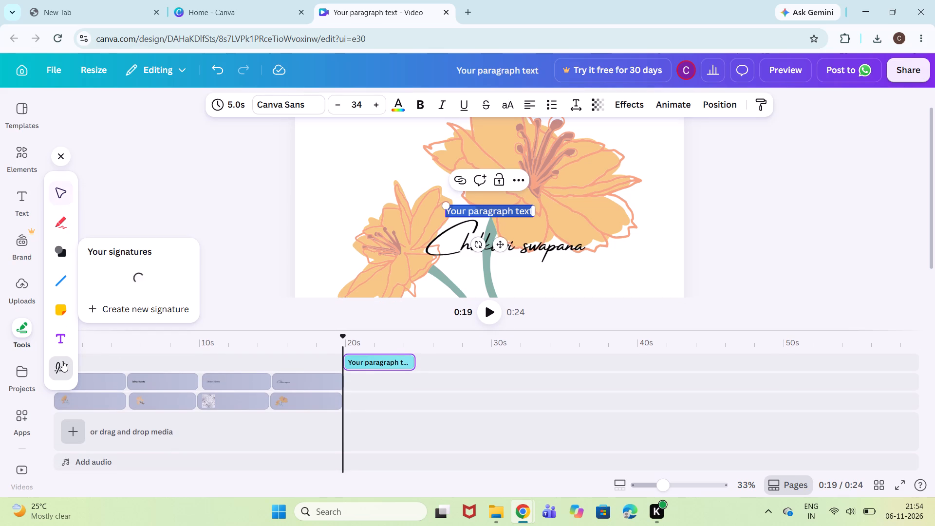
{"action": "scroll", "coordinate": [62, 361], "scroll_direction": "down", "scroll_amount": 1}
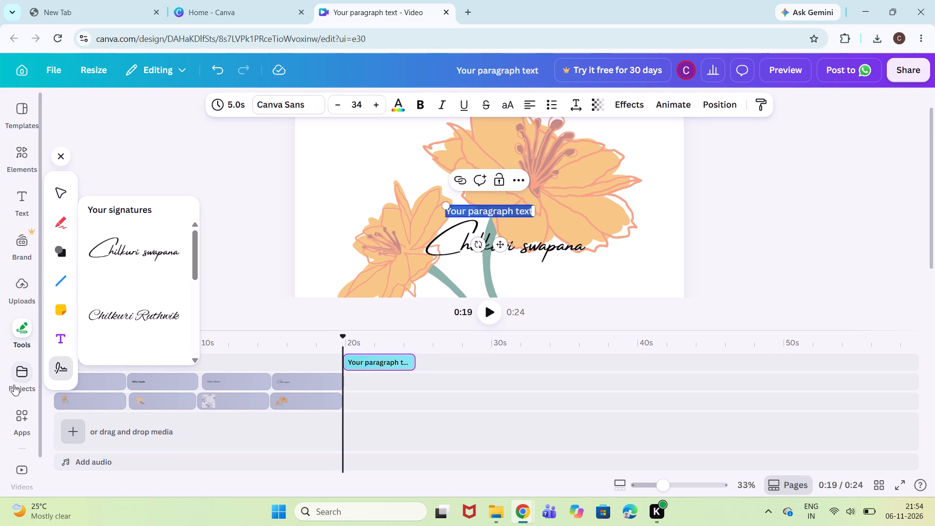
{"action": "left_click", "coordinate": [20, 375]}
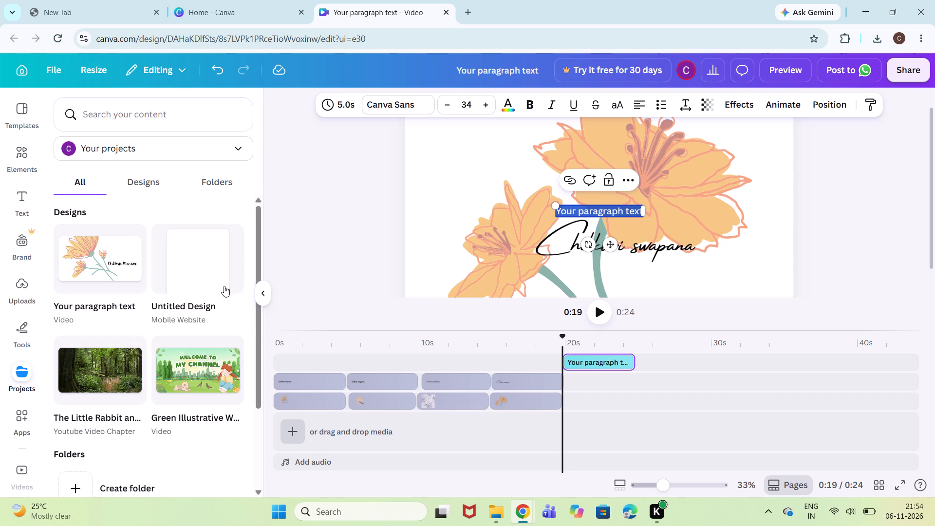
{"action": "scroll", "coordinate": [122, 411], "scroll_direction": "down", "scroll_amount": 2}
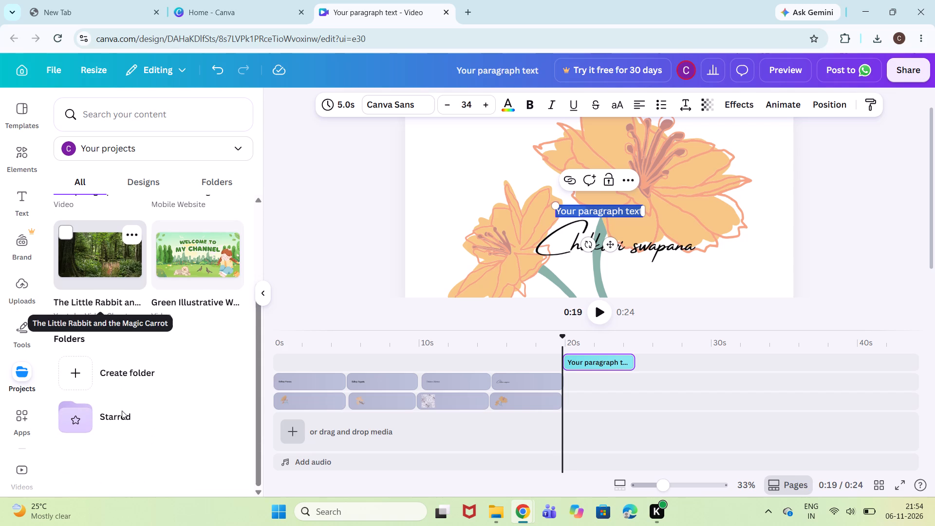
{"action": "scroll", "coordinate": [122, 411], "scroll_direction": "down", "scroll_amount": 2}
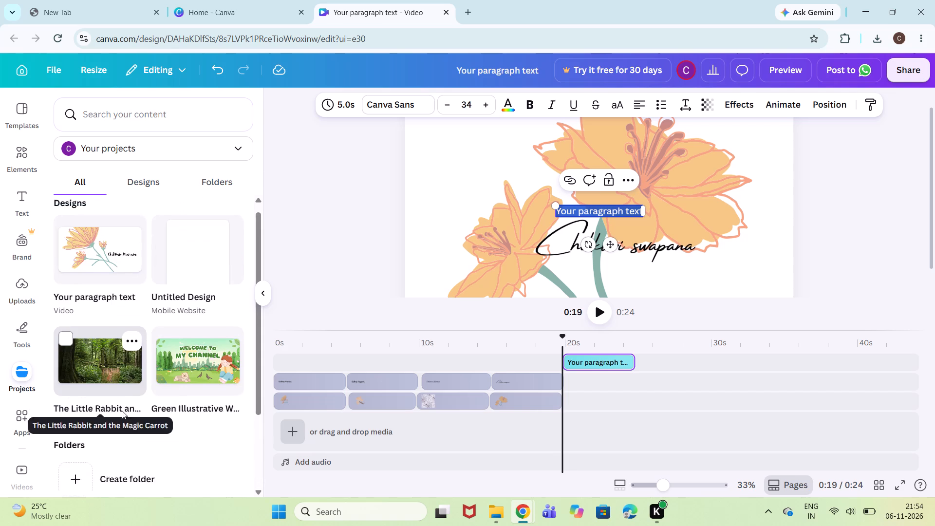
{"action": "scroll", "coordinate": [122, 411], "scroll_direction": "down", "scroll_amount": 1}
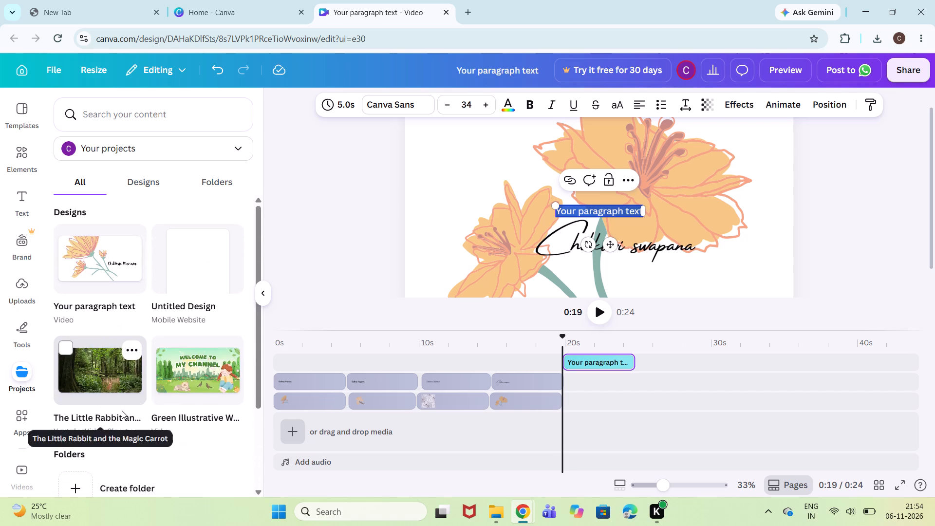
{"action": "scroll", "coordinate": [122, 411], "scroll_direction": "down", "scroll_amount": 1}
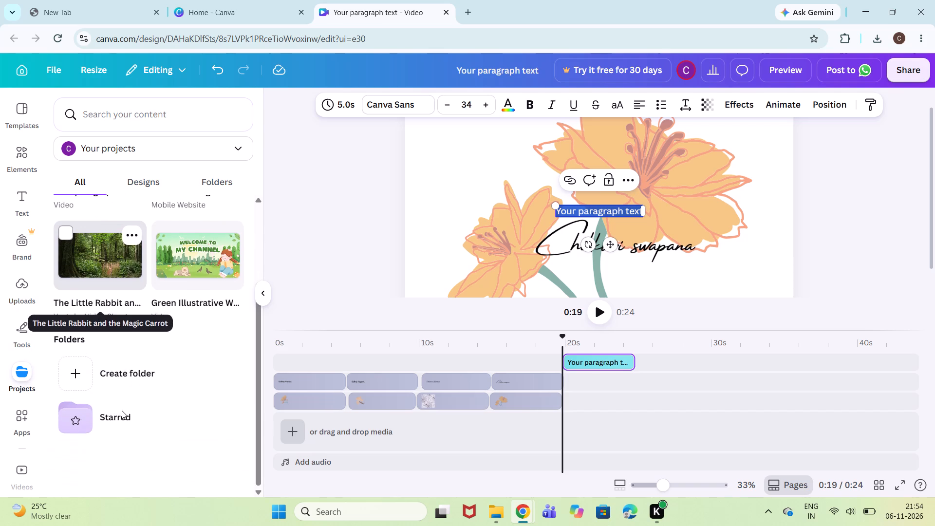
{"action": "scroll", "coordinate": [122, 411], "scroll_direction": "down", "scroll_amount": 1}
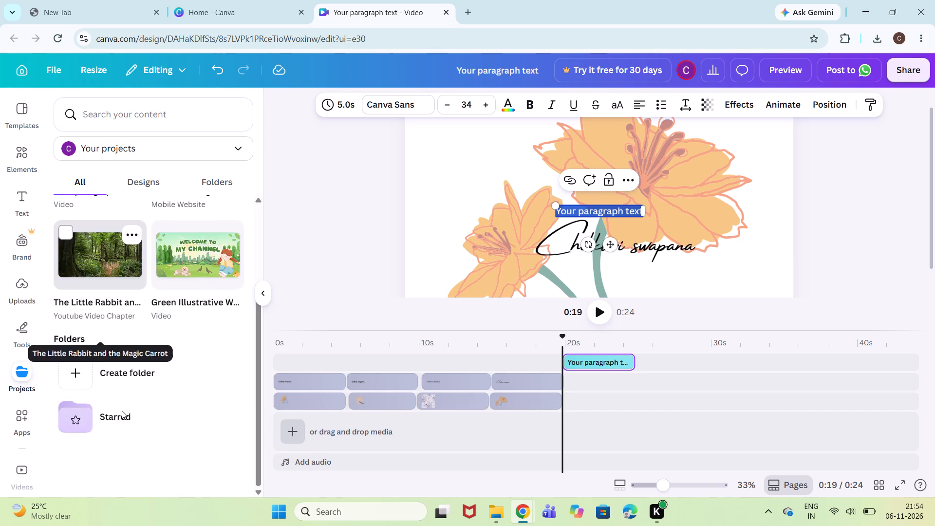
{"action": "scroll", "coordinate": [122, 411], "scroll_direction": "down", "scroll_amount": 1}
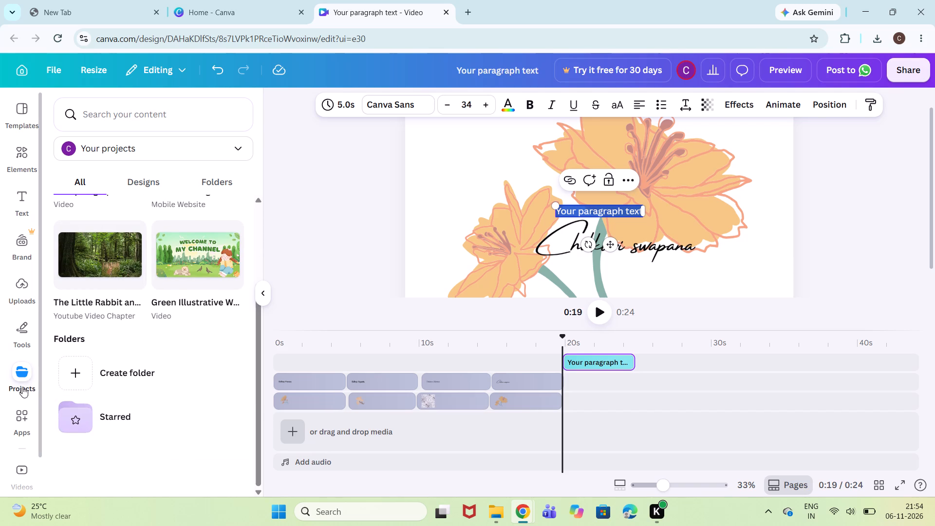
Delete the default paragraph text box placed at the end of the timeline, after the fourth scene.
{"action": "left_click", "coordinate": [23, 335]}
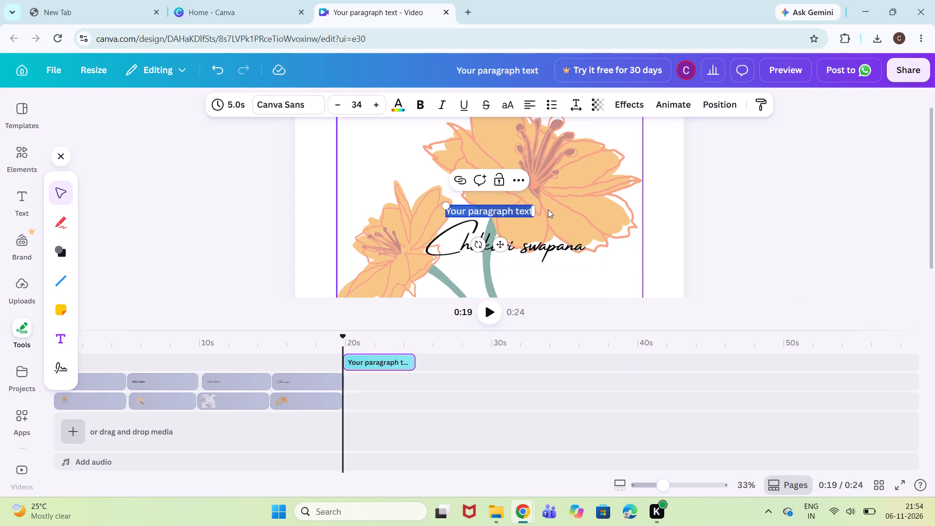
{"action": "left_click_drag", "start_coordinate": [523, 212], "coordinate": [591, 224]}
{"action": "left_click", "coordinate": [591, 224]}
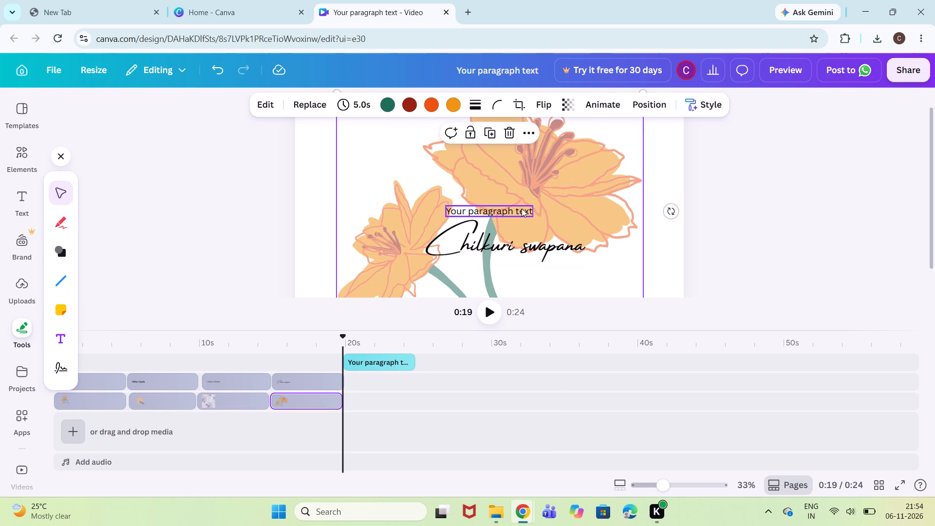
{"action": "left_click", "coordinate": [518, 208]}
{"action": "left_click", "coordinate": [512, 180]}
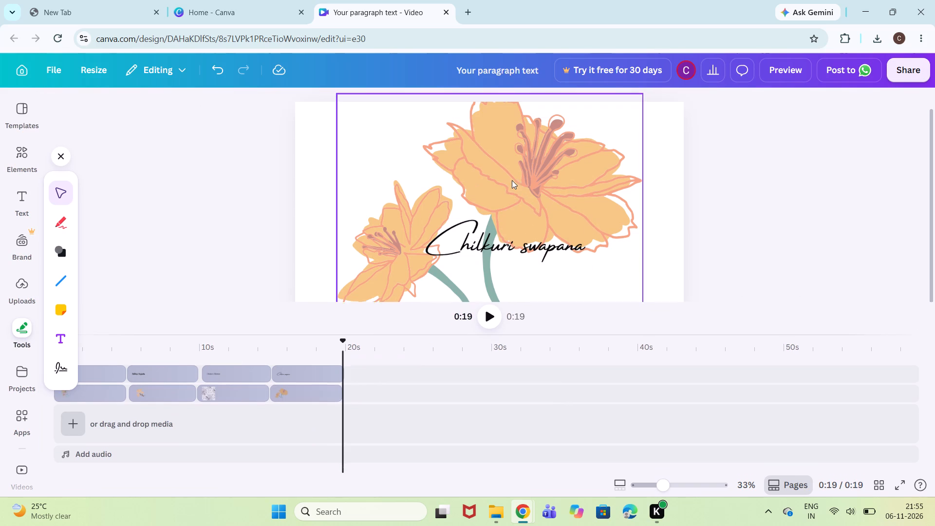
{"action": "left_click", "coordinate": [837, 266]}
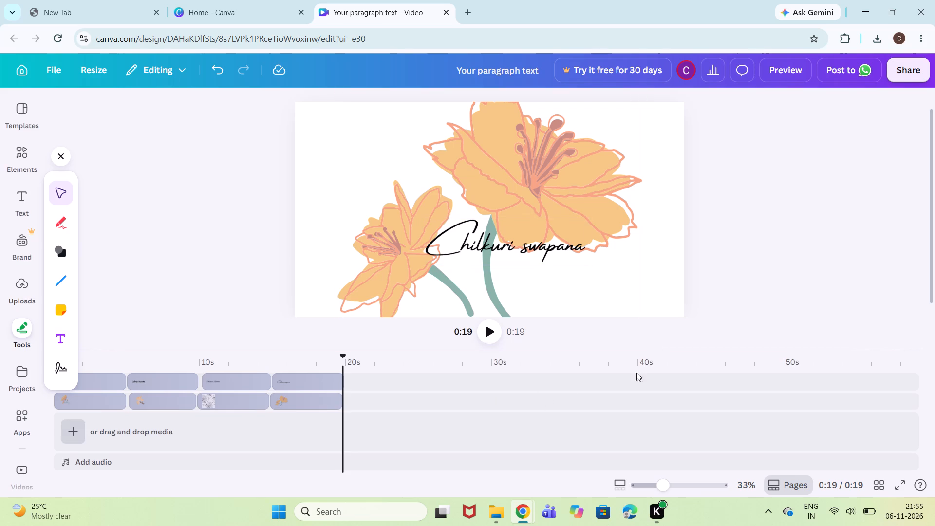
{"action": "left_click", "coordinate": [193, 245]}
Browse the Sketchy Flowers collection for another flower graphic.
{"action": "left_click", "coordinate": [17, 152]}
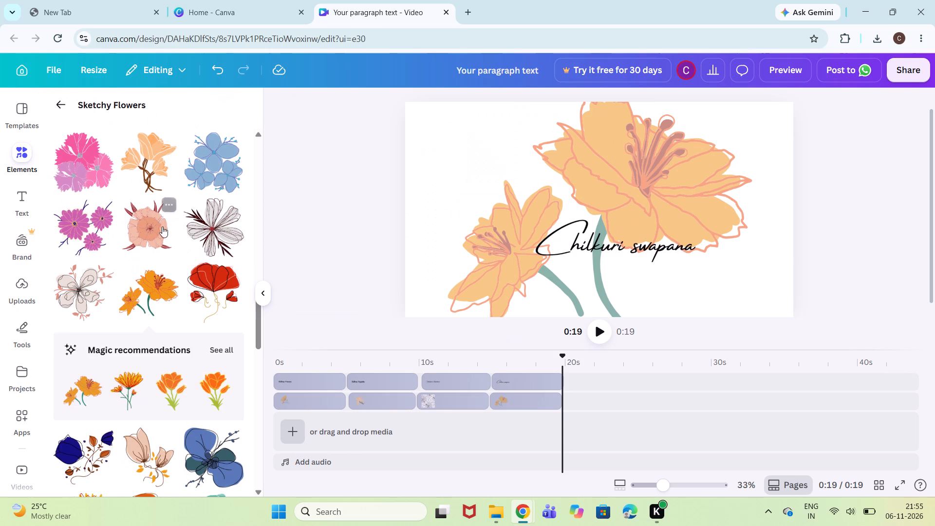
{"action": "scroll", "coordinate": [93, 208], "scroll_direction": "up", "scroll_amount": 7}
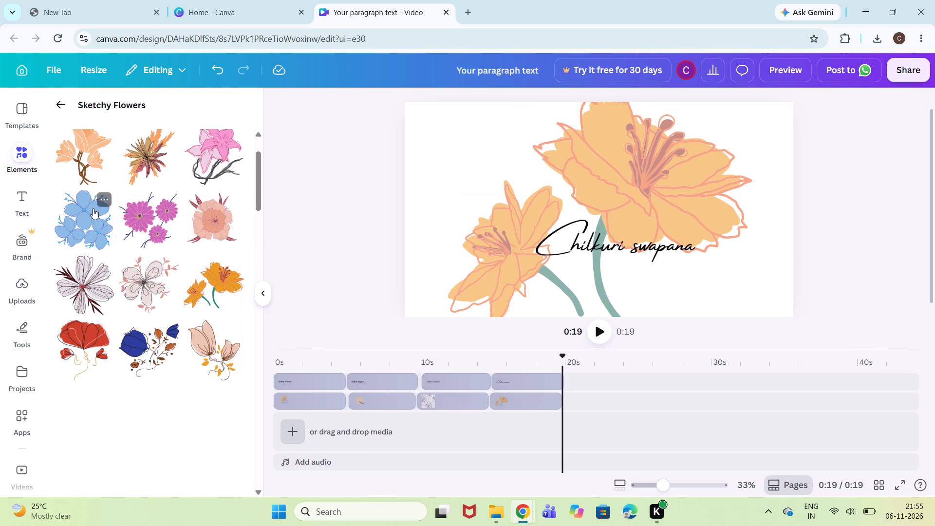
{"action": "scroll", "coordinate": [138, 219], "scroll_direction": "down", "scroll_amount": 1}
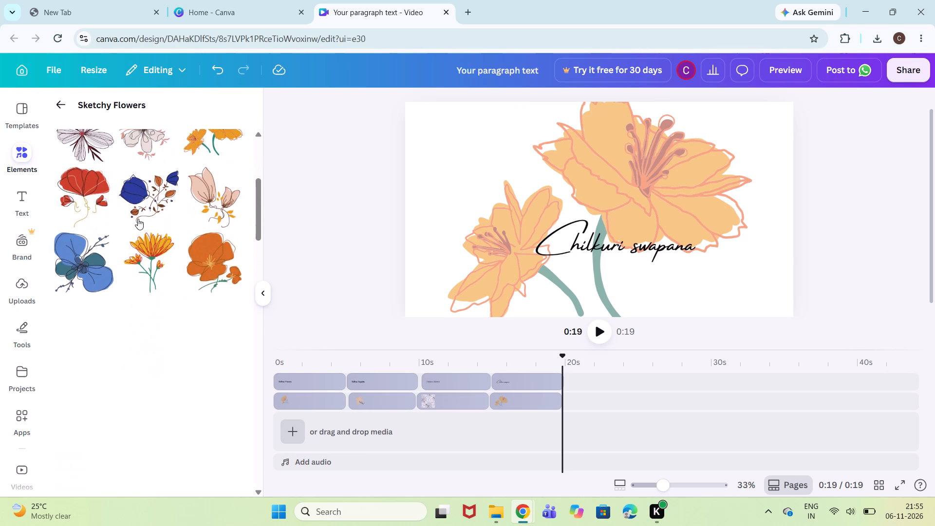
{"action": "scroll", "coordinate": [138, 219], "scroll_direction": "down", "scroll_amount": 3}
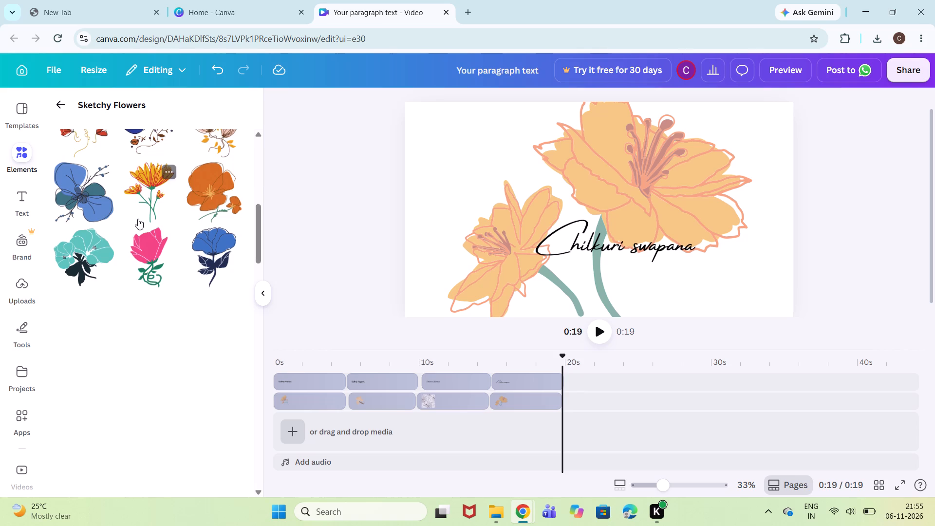
{"action": "scroll", "coordinate": [138, 219], "scroll_direction": "down", "scroll_amount": 2}
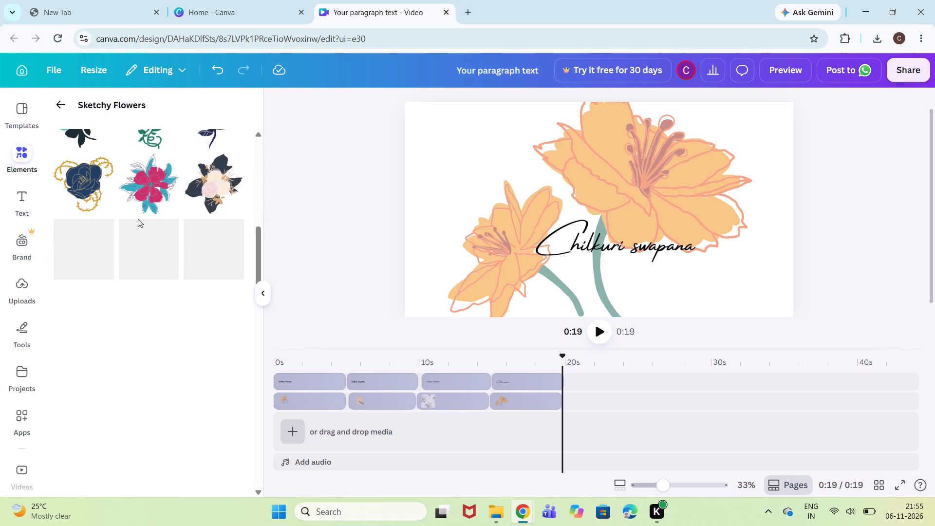
{"action": "scroll", "coordinate": [138, 219], "scroll_direction": "up", "scroll_amount": 8}
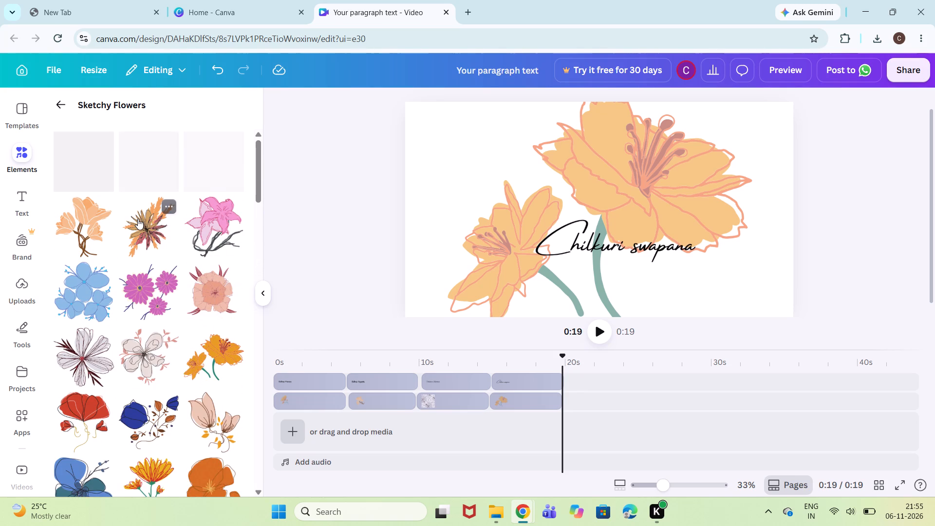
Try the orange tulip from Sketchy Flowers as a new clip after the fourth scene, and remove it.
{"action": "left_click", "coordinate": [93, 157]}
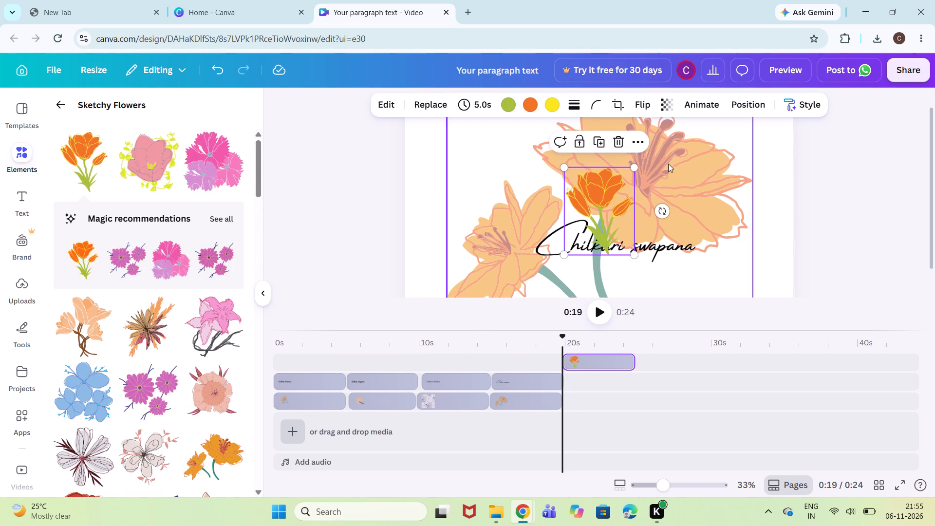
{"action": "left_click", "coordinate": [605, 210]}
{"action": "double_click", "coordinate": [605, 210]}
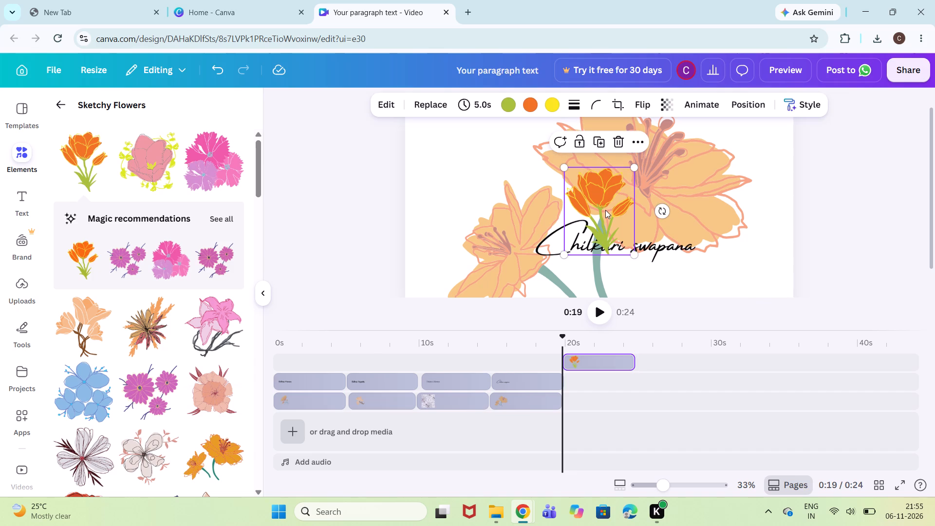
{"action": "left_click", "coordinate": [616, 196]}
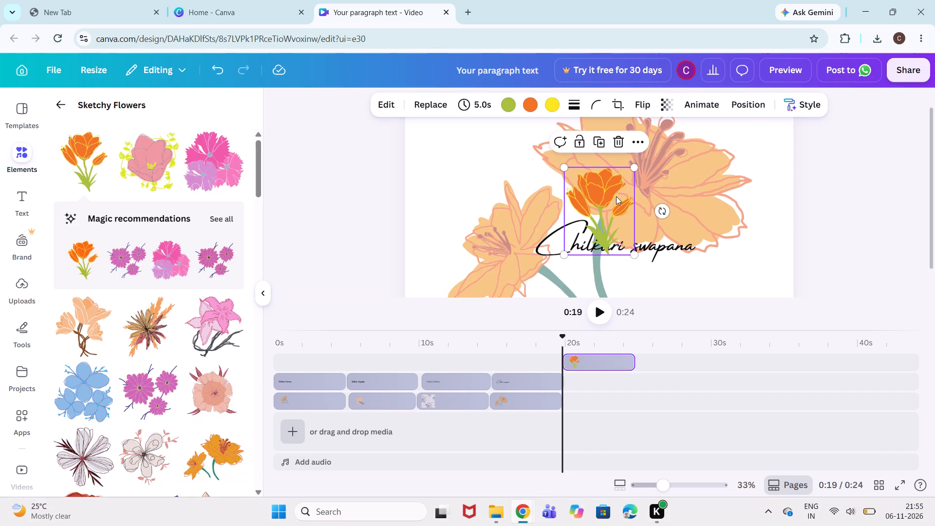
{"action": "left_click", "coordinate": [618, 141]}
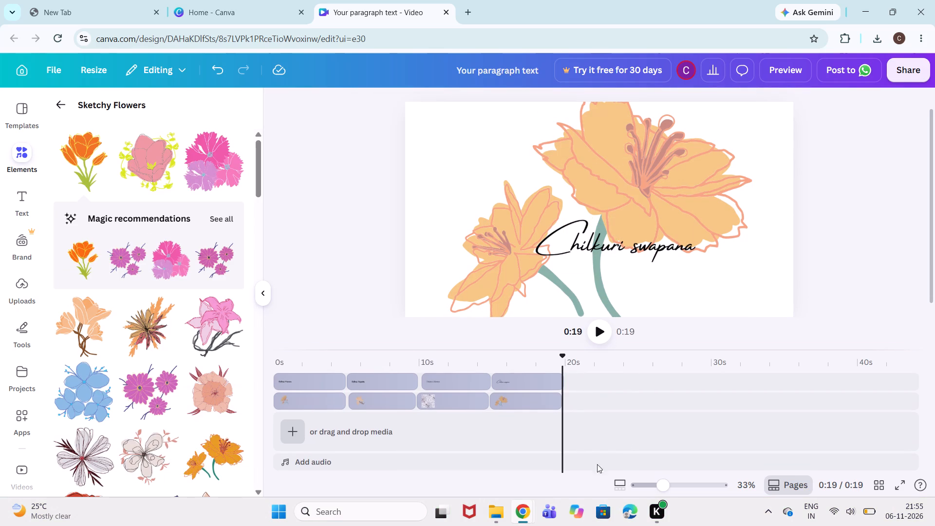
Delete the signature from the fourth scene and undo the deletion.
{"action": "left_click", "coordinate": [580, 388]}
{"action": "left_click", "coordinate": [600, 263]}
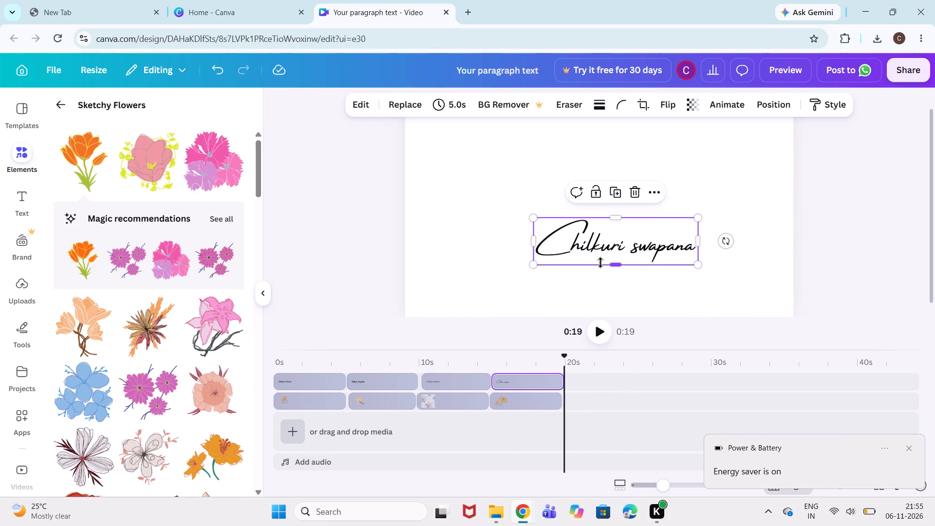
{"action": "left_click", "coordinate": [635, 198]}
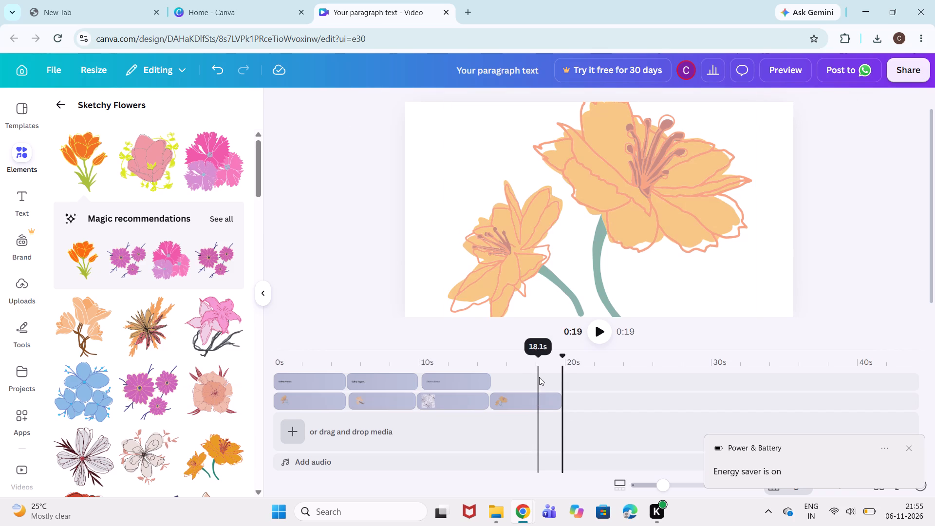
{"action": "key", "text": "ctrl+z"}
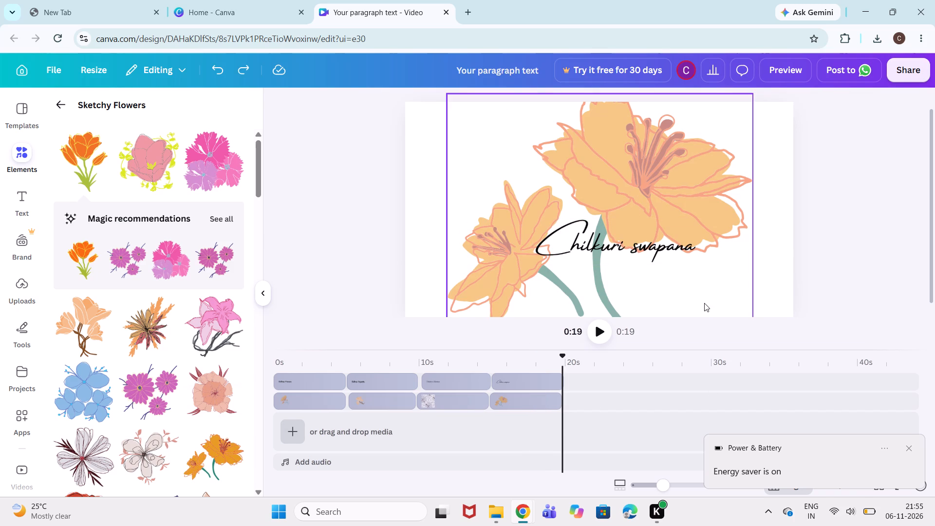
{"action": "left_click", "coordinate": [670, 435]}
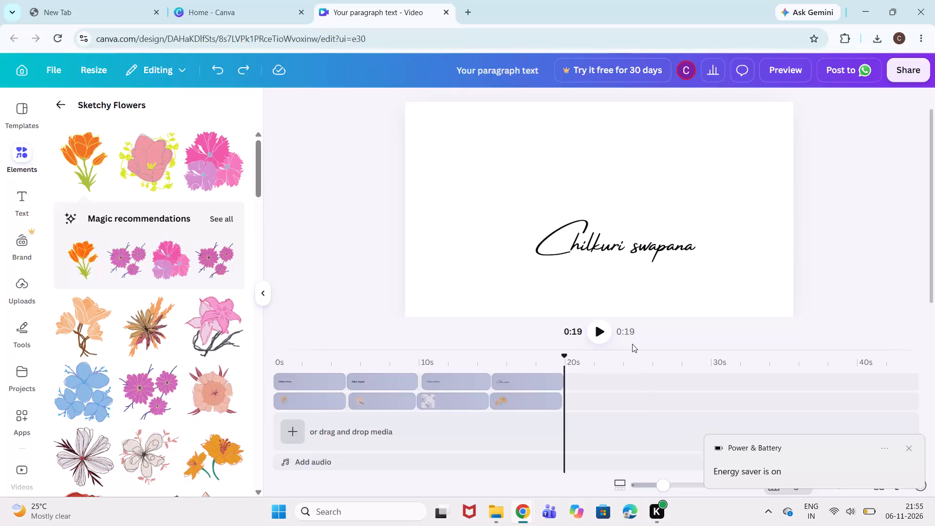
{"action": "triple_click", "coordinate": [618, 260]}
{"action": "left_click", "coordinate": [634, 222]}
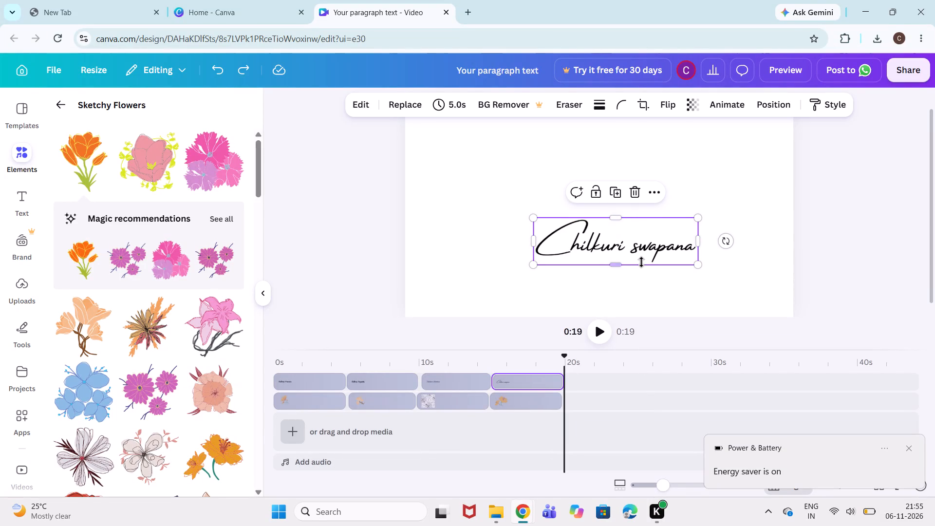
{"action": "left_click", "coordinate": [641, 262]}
Close the browser window with the finished video design.
{"action": "left_click", "coordinate": [930, 13]}
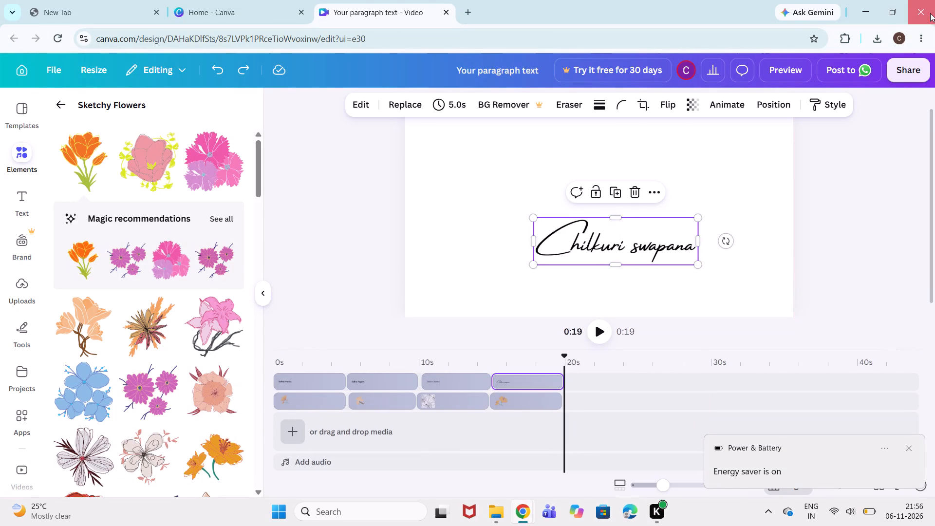
{"action": "left_click", "coordinate": [930, 13]}
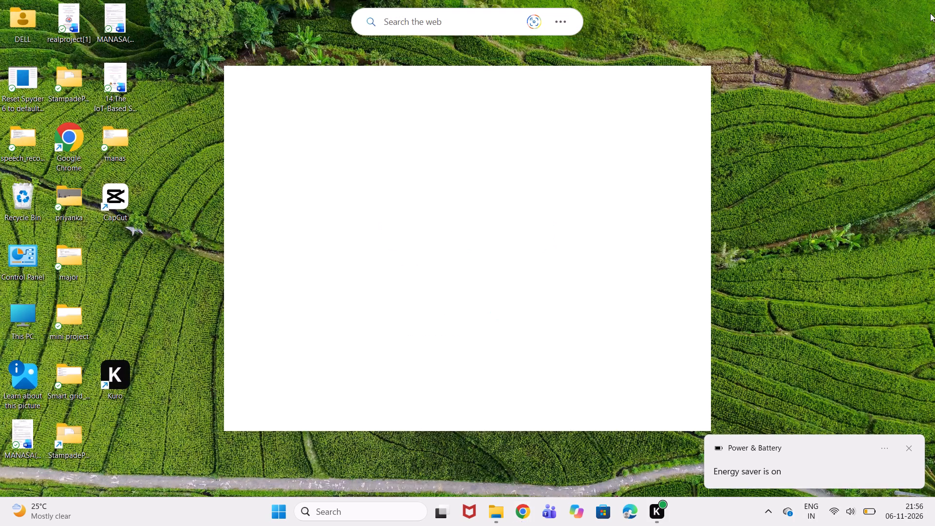